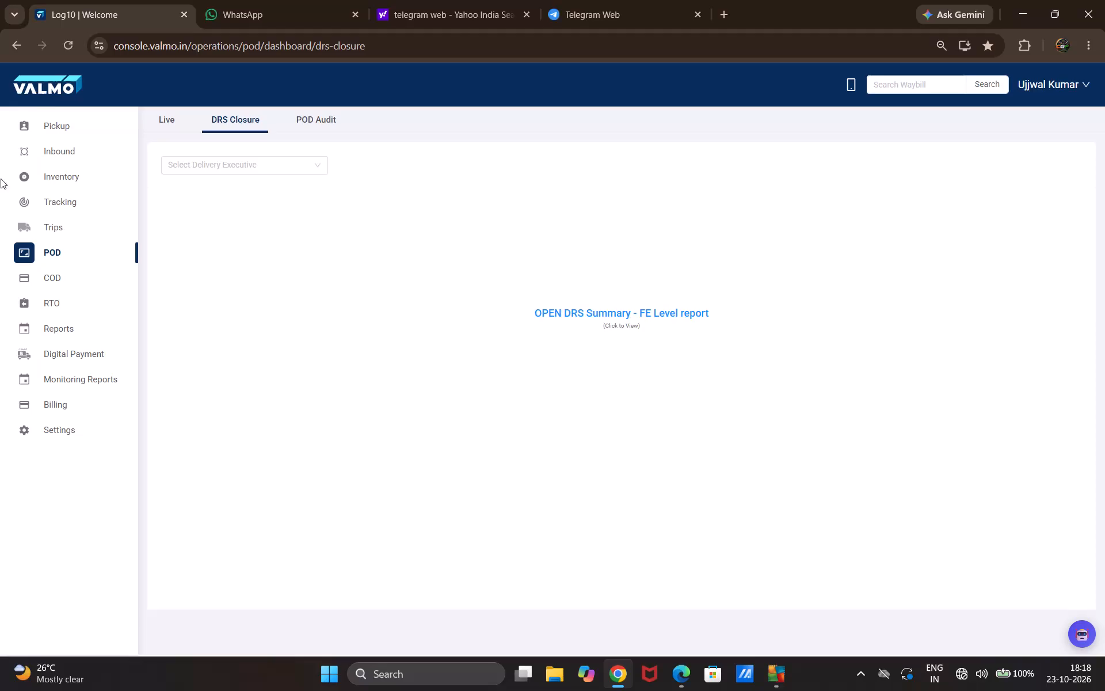
Open the Pickup section to view the reverse pickup list.
click(53, 130)
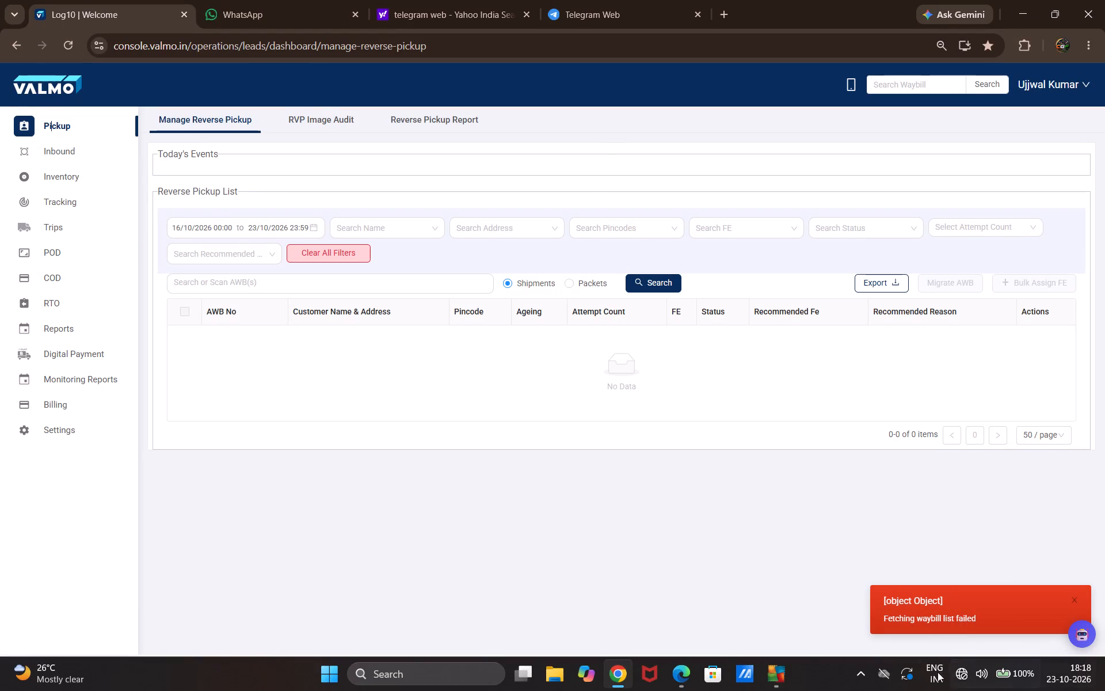
Connect the computer to the available Wi-Fi network.
click(953, 669)
click(904, 406)
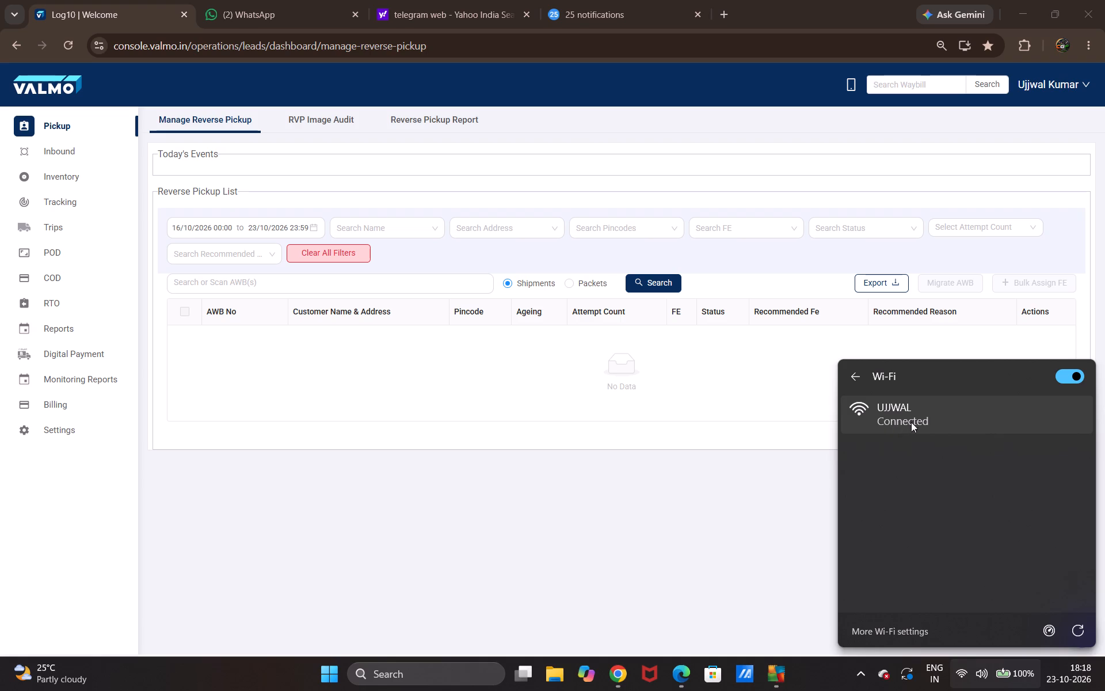
Open the LM Hub Visibility page of the Monitoring Reports.
click(83, 379)
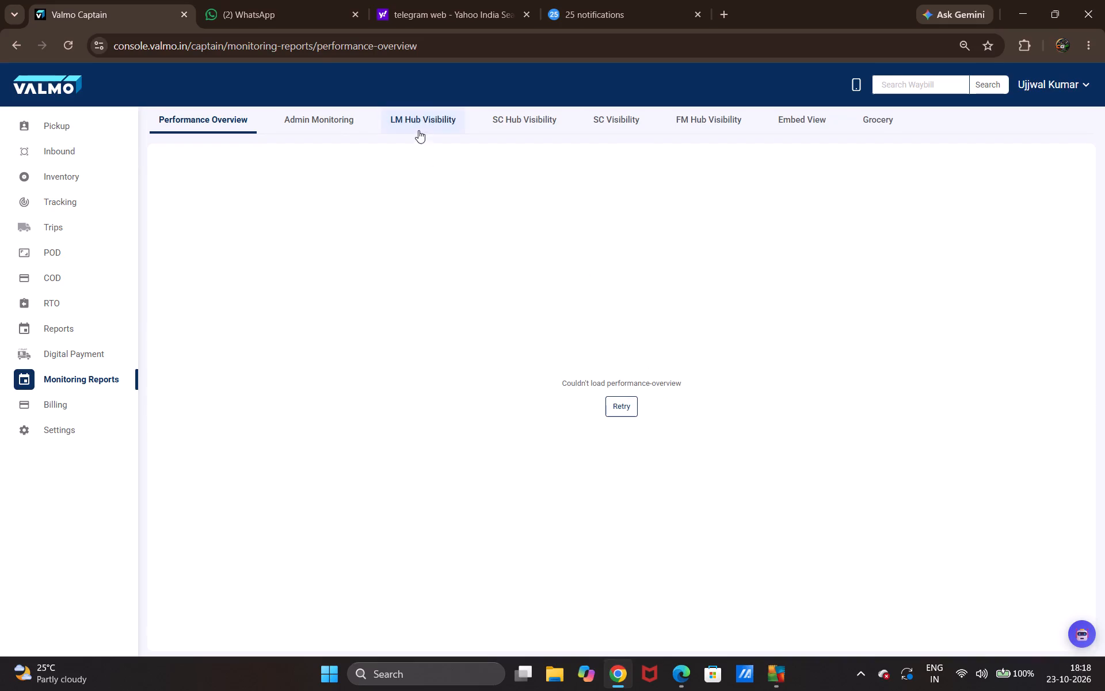
click(424, 115)
Load the LM Hub Visibility reports down the page, including COD Collectable, Location Pendency and the live current-day DRS report.
click(508, 263)
scroll(513, 272, down, 6)
drag(561, 287, 570, 292)
scroll(581, 302, down, 3)
click(607, 301)
scroll(607, 301, down, 5)
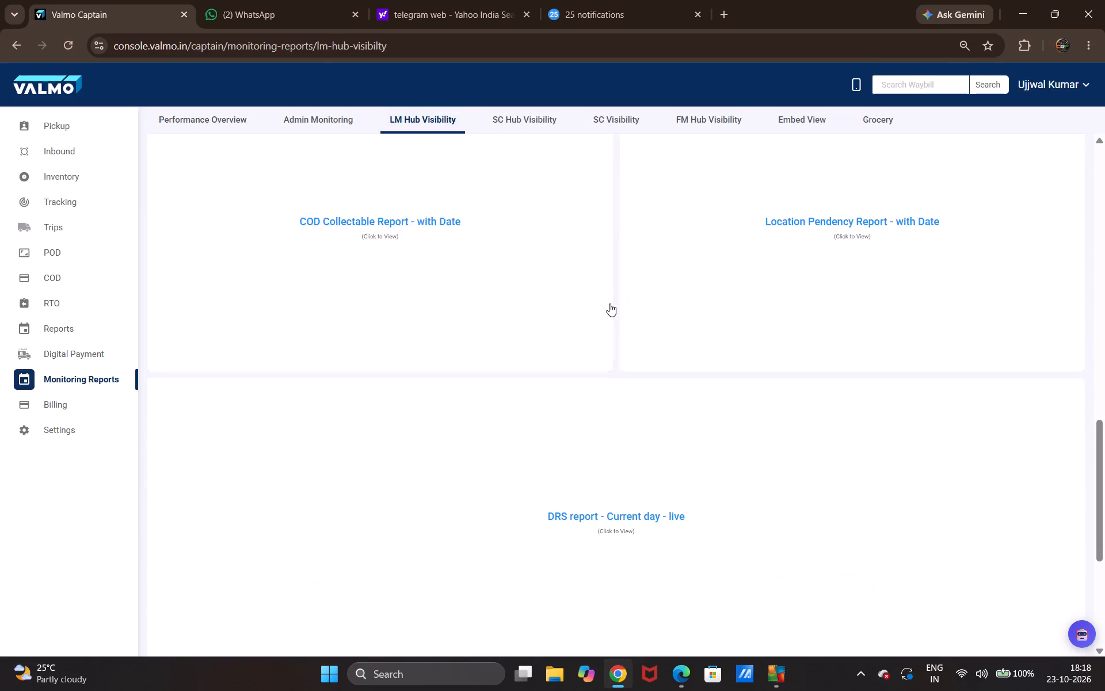
click(609, 303)
click(729, 303)
click(538, 563)
scroll(583, 498, down, 4)
click(635, 484)
scroll(637, 483, up, 3)
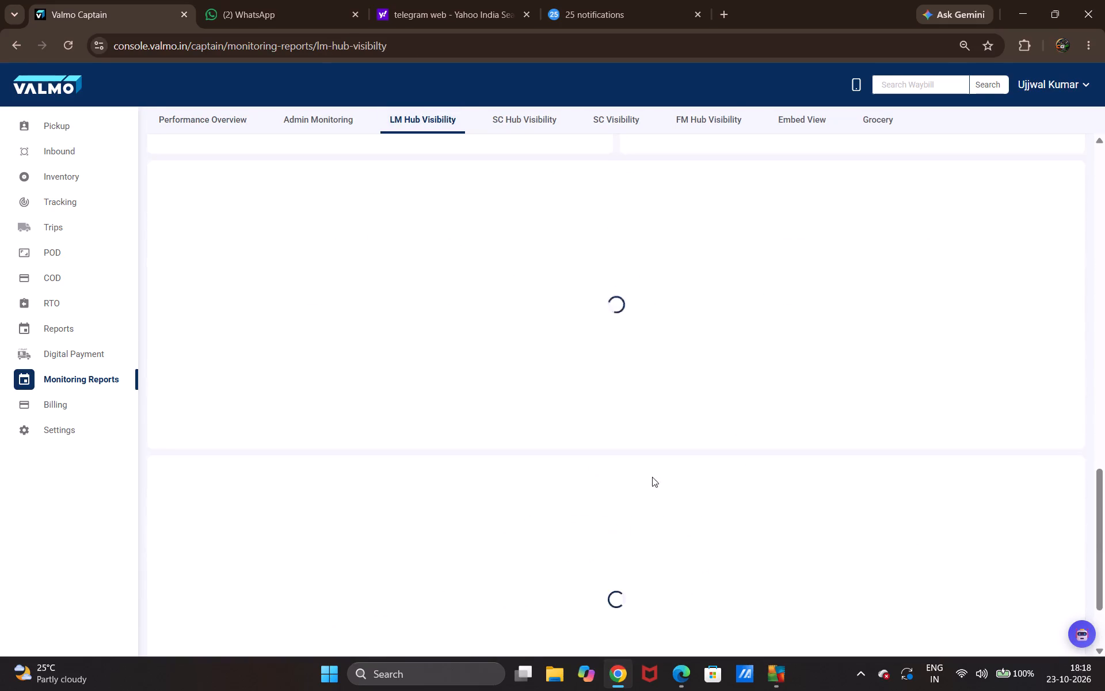
Review the field executives' delivery and cash figures in the LM - FE Level Performance and COD Collected report.
scroll(652, 477, up, 9)
scroll(654, 477, down, 3)
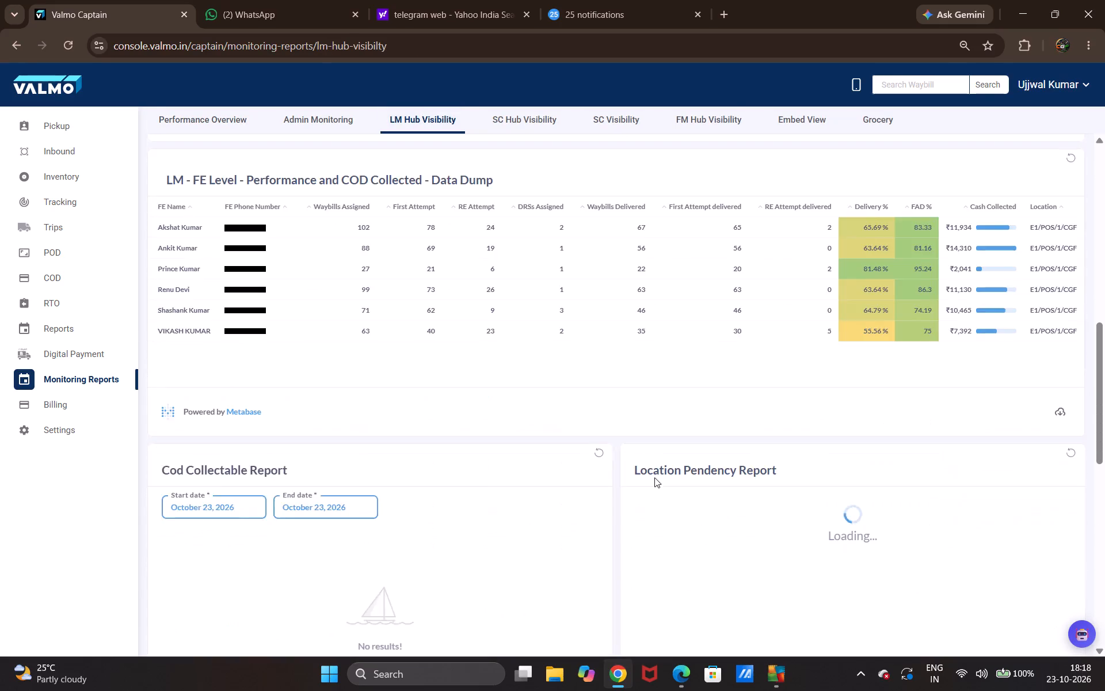
scroll(654, 477, up, 1)
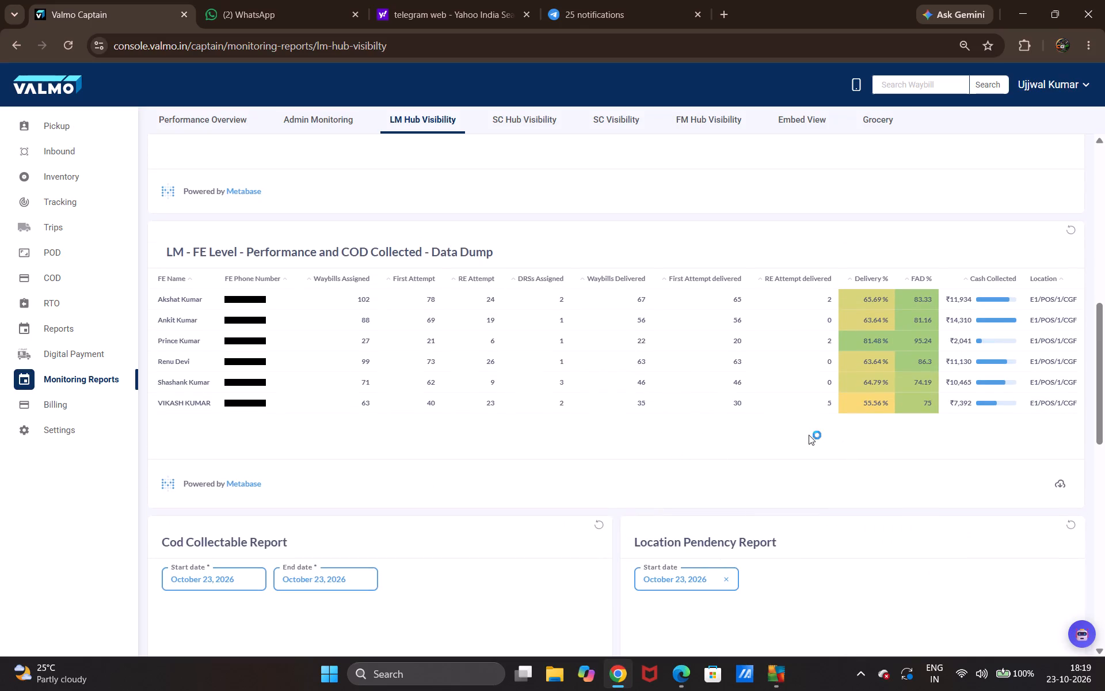
scroll(669, 446, up, 1)
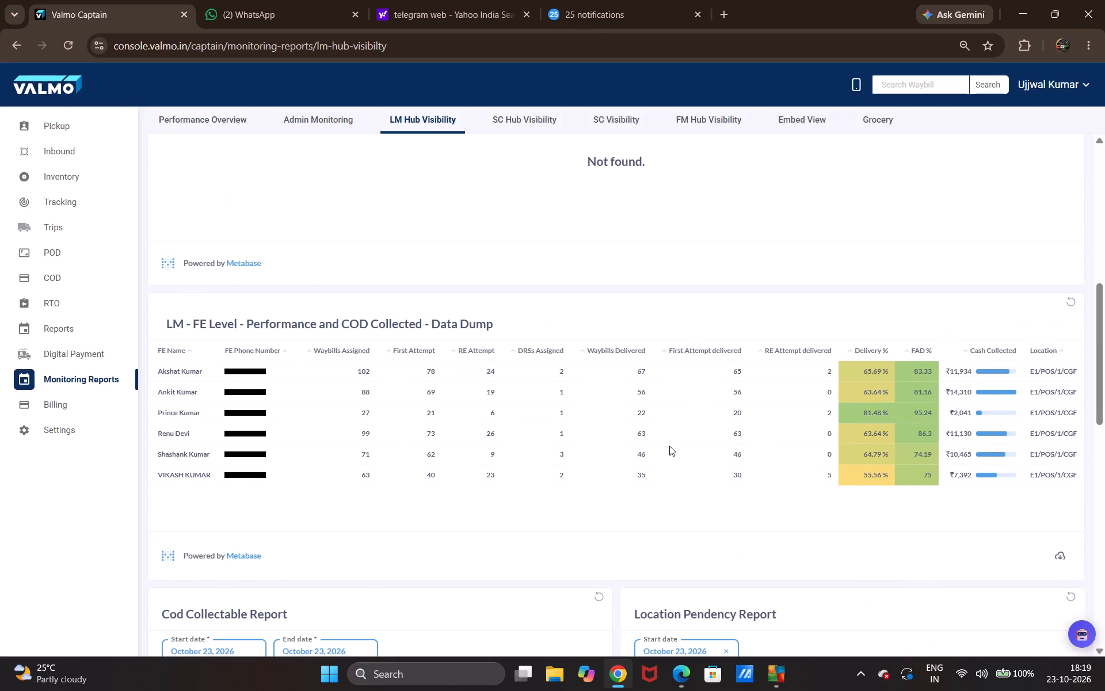
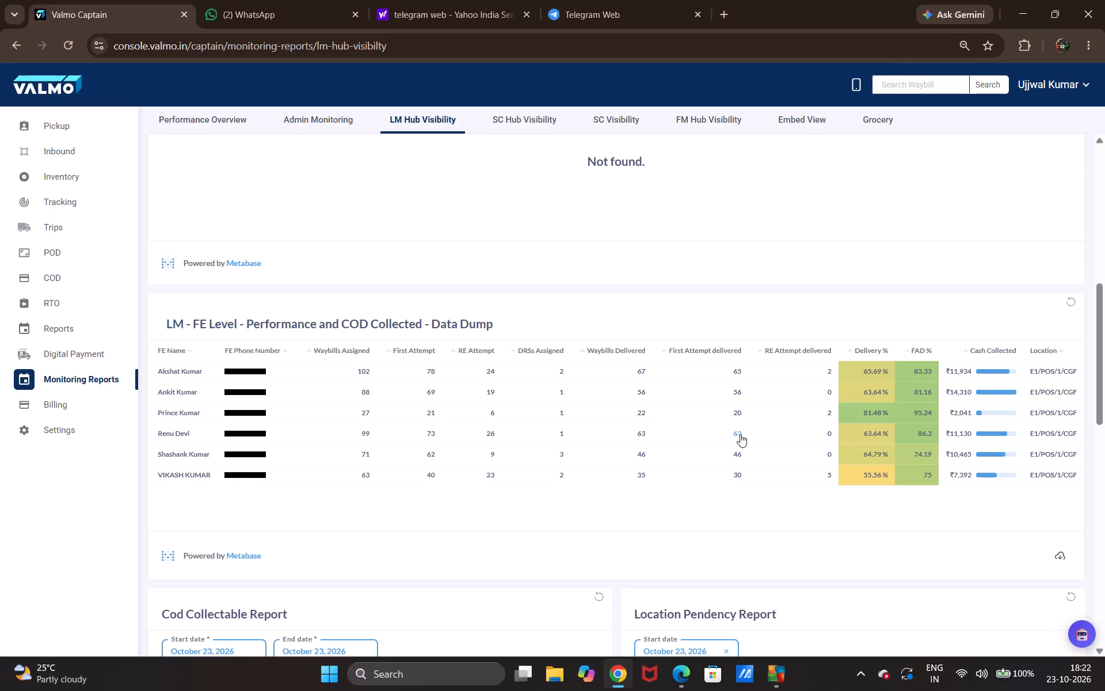
Open the LM Forward reports and load the location-level first-attempt delivery cards and performance topline.
scroll(107, 310, up, 8)
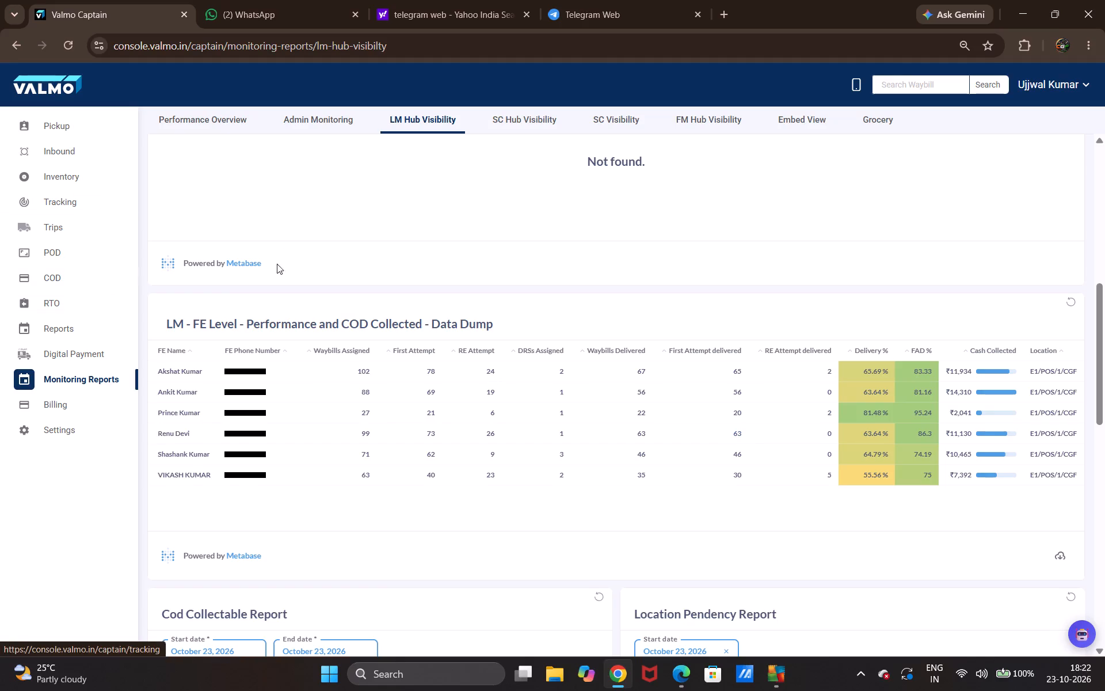
scroll(536, 26, up, 7)
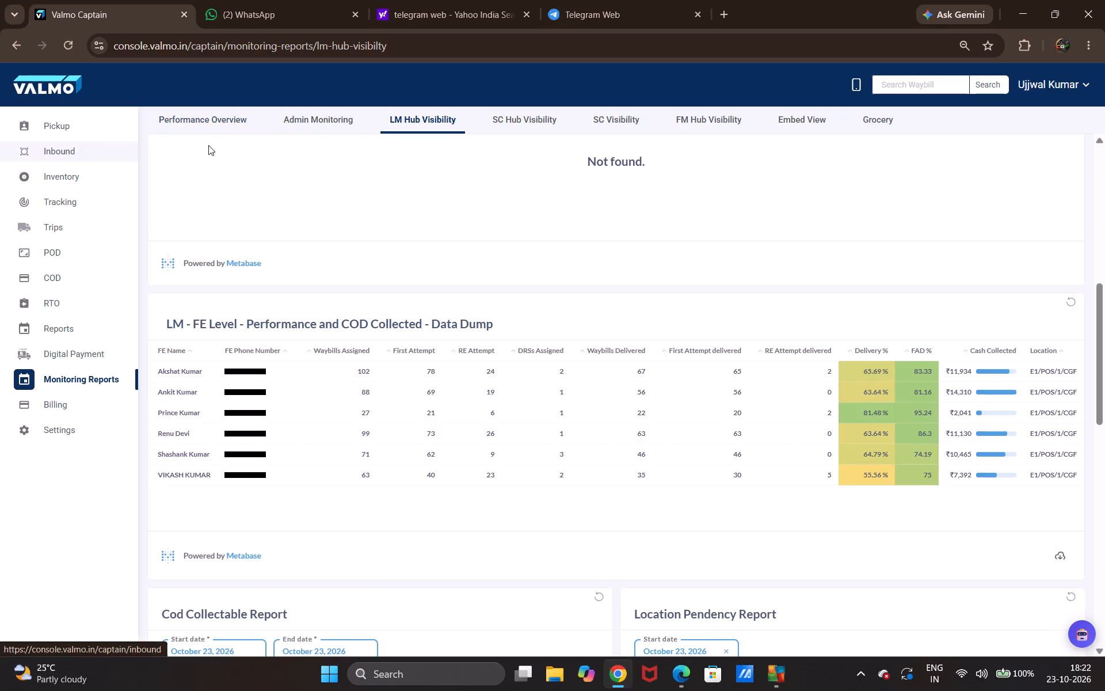
scroll(270, 145, up, 13)
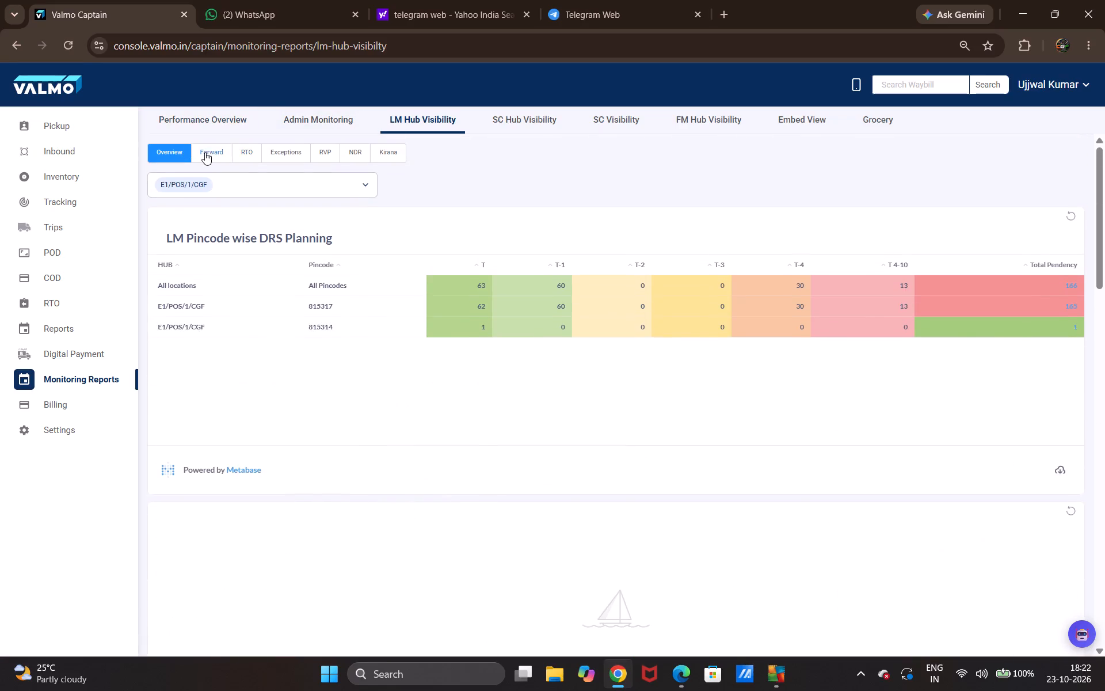
click(205, 152)
scroll(718, 394, down, 5)
click(859, 397)
click(667, 399)
click(292, 399)
drag(539, 485, 553, 491)
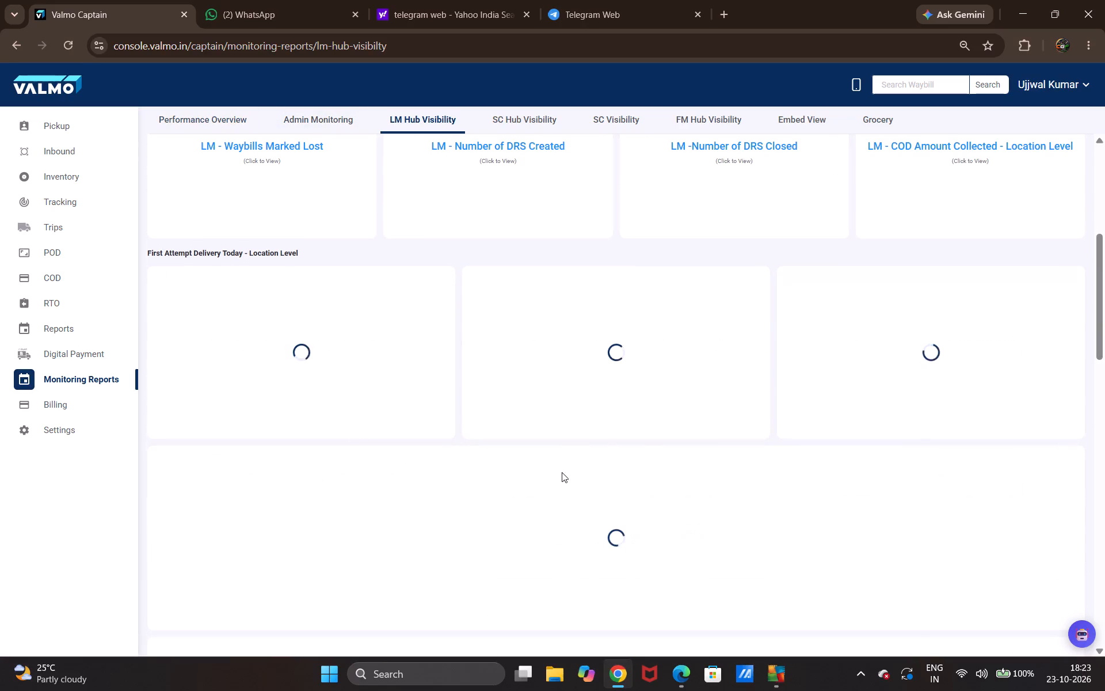
Load the location-level FE performance and COD collected report and review it with the forward delivery figures.
scroll(578, 469, down, 1)
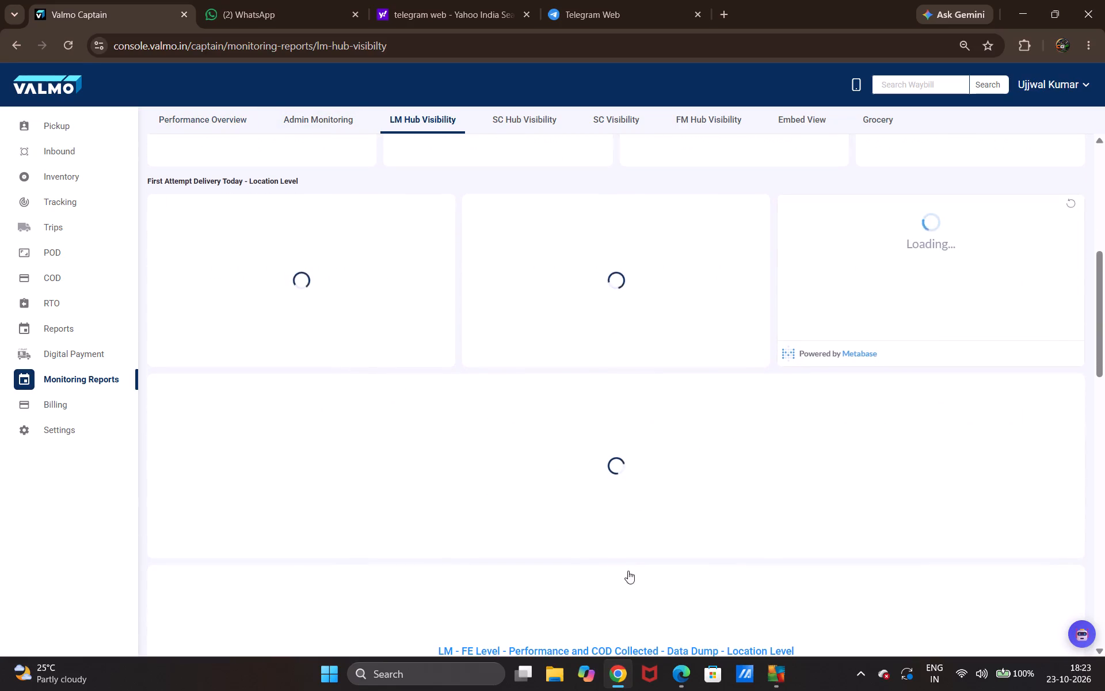
click(619, 563)
click(649, 617)
scroll(629, 586, down, 1)
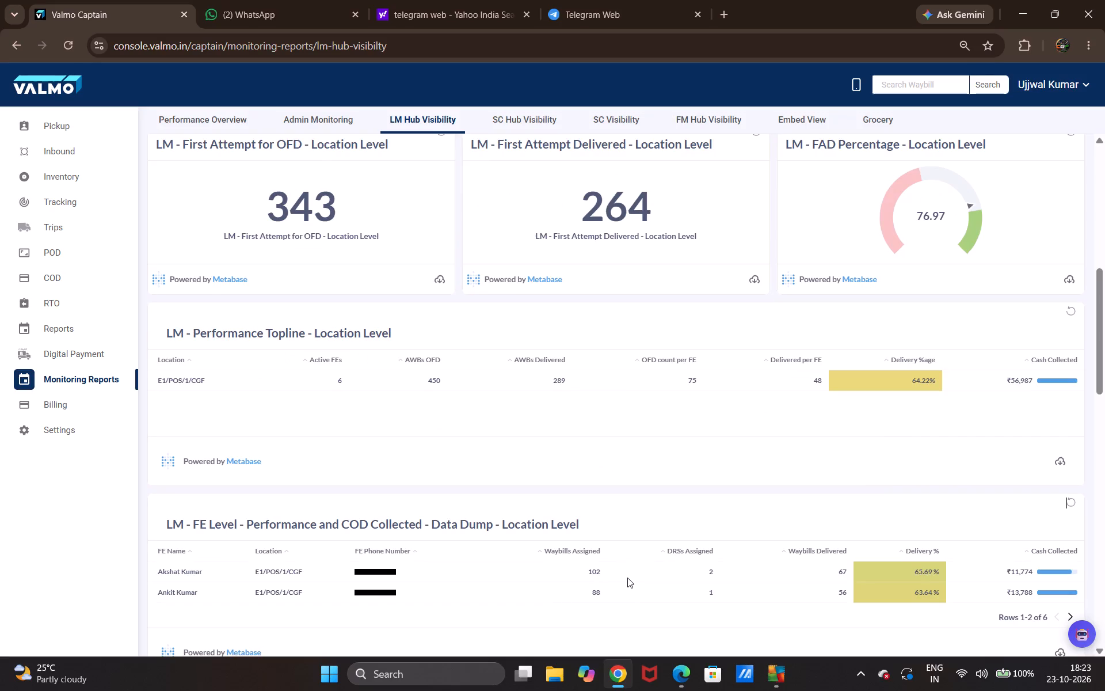
scroll(808, 473, up, 2)
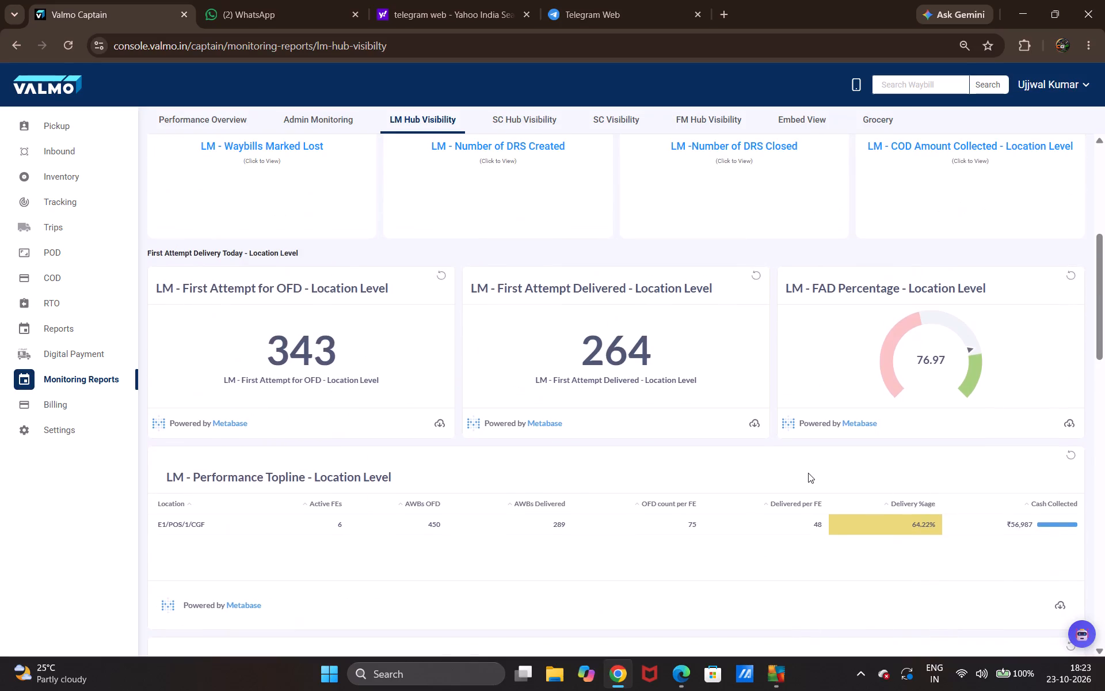
scroll(244, 388, up, 5)
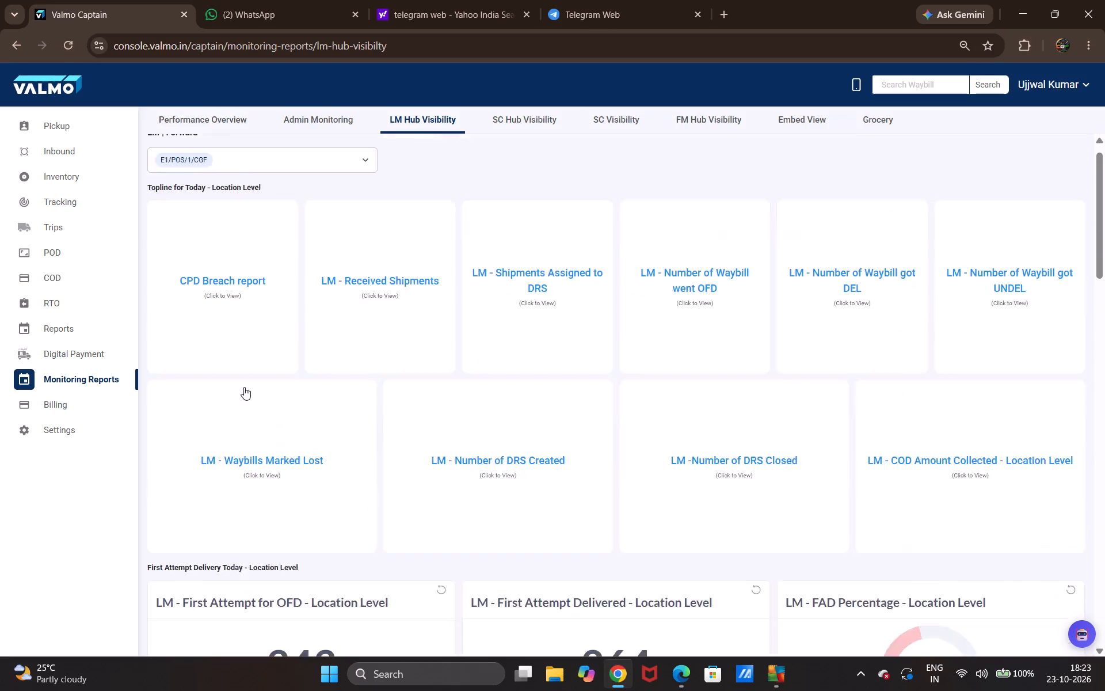
scroll(230, 386, up, 4)
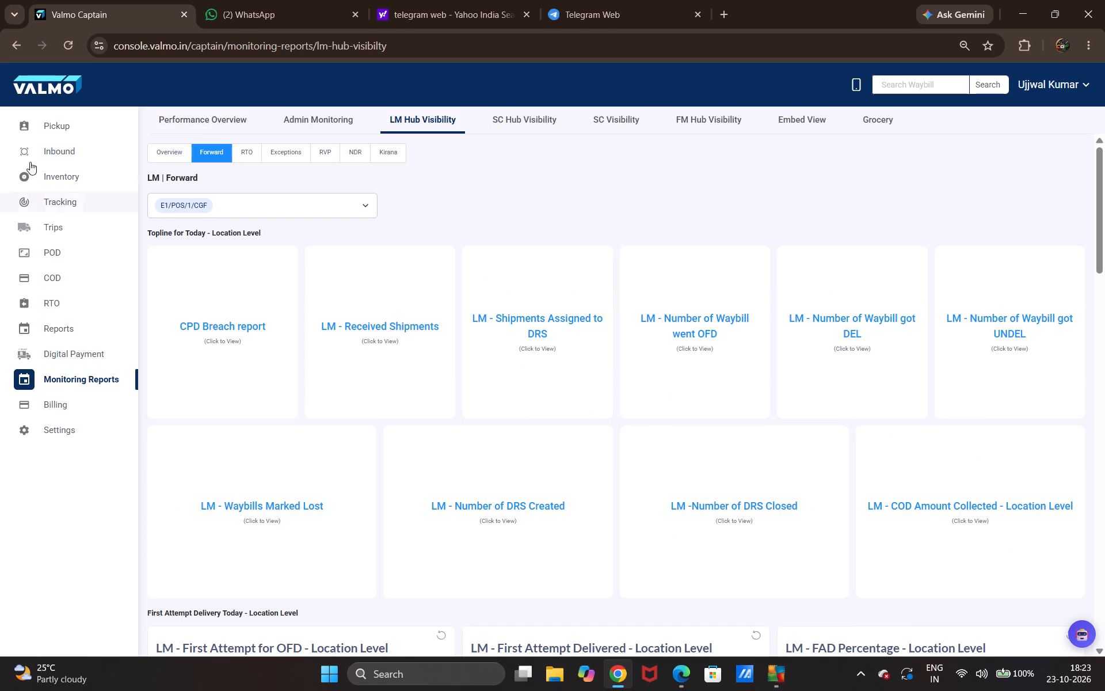
click(58, 123)
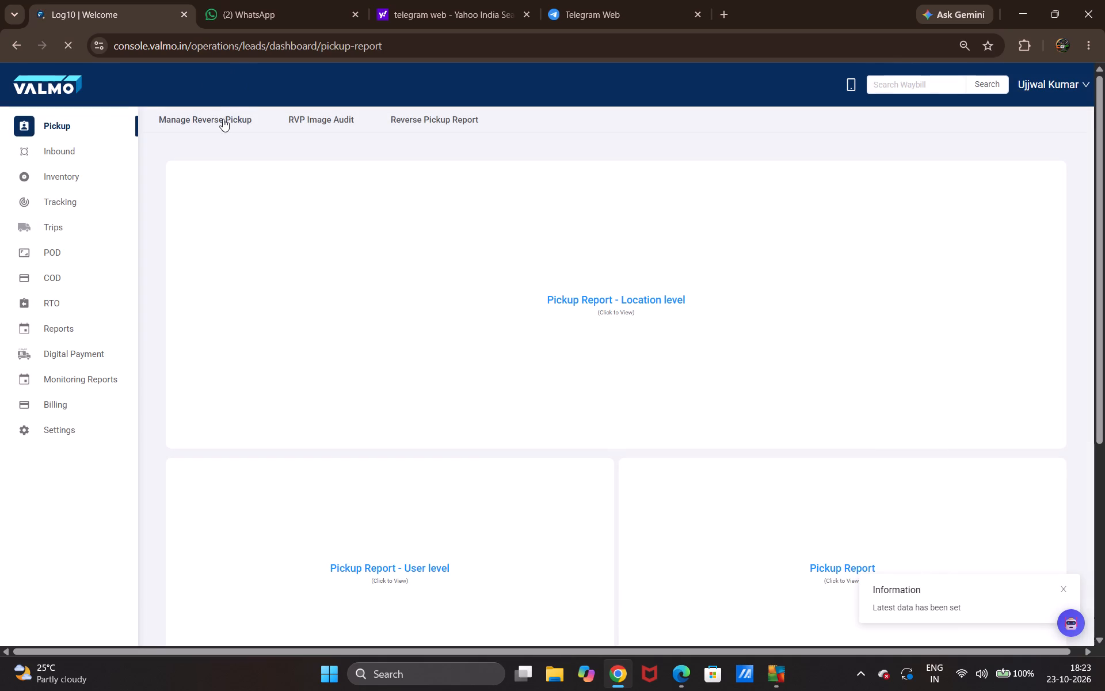
click(203, 121)
scroll(560, 236, down, 2)
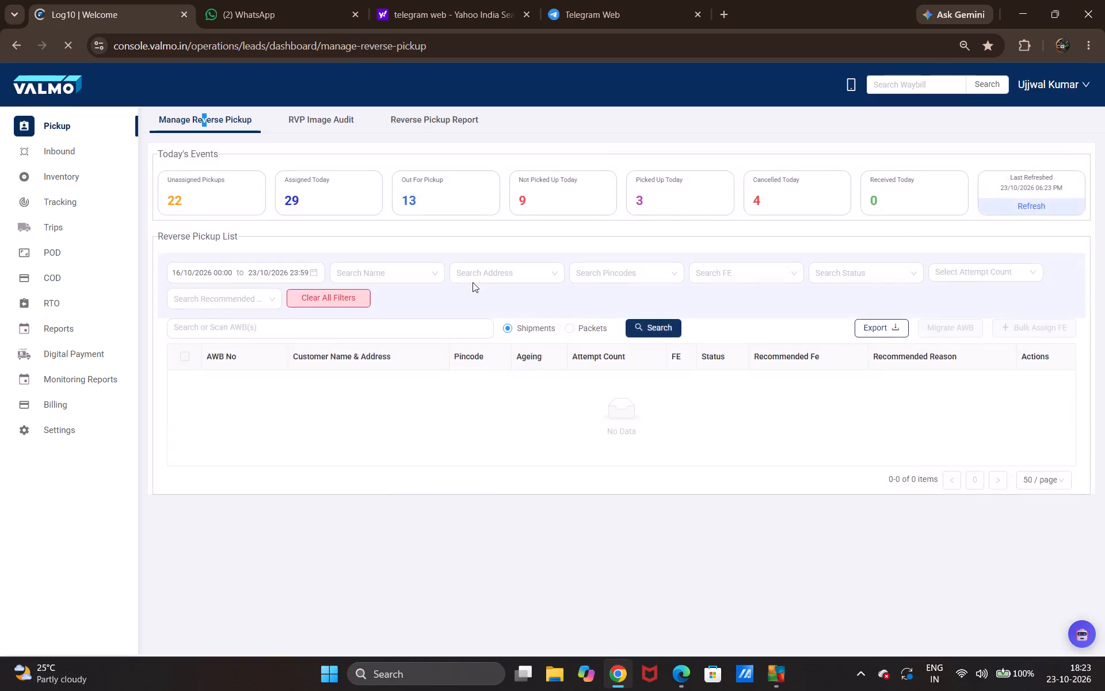
scroll(481, 280, down, 3)
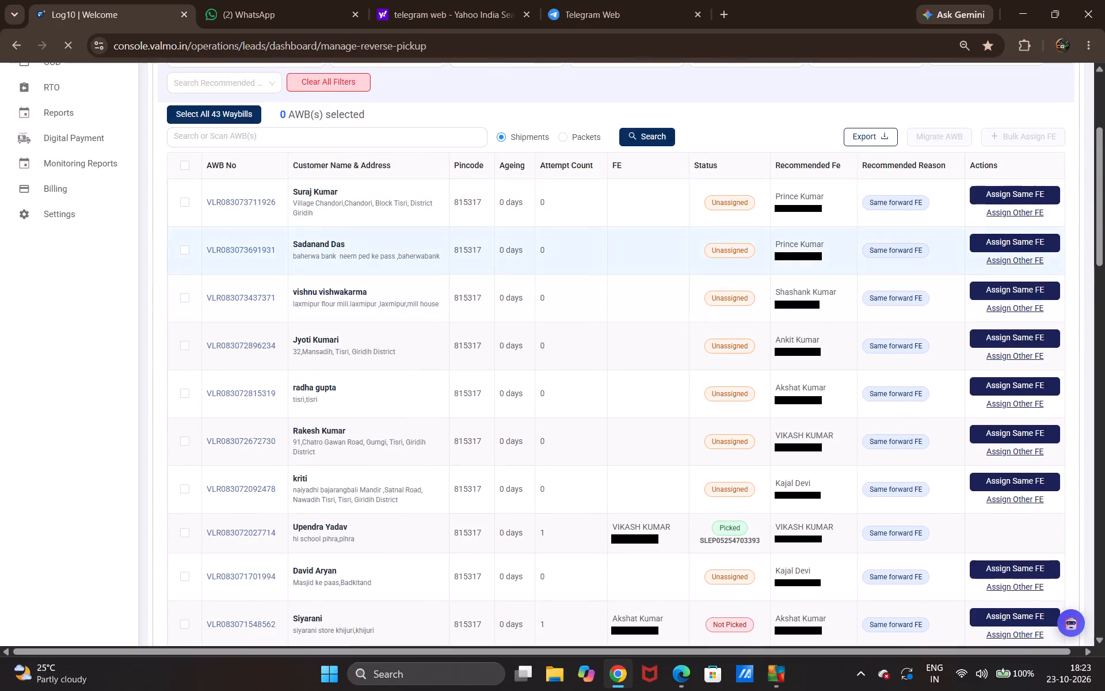
click(996, 189)
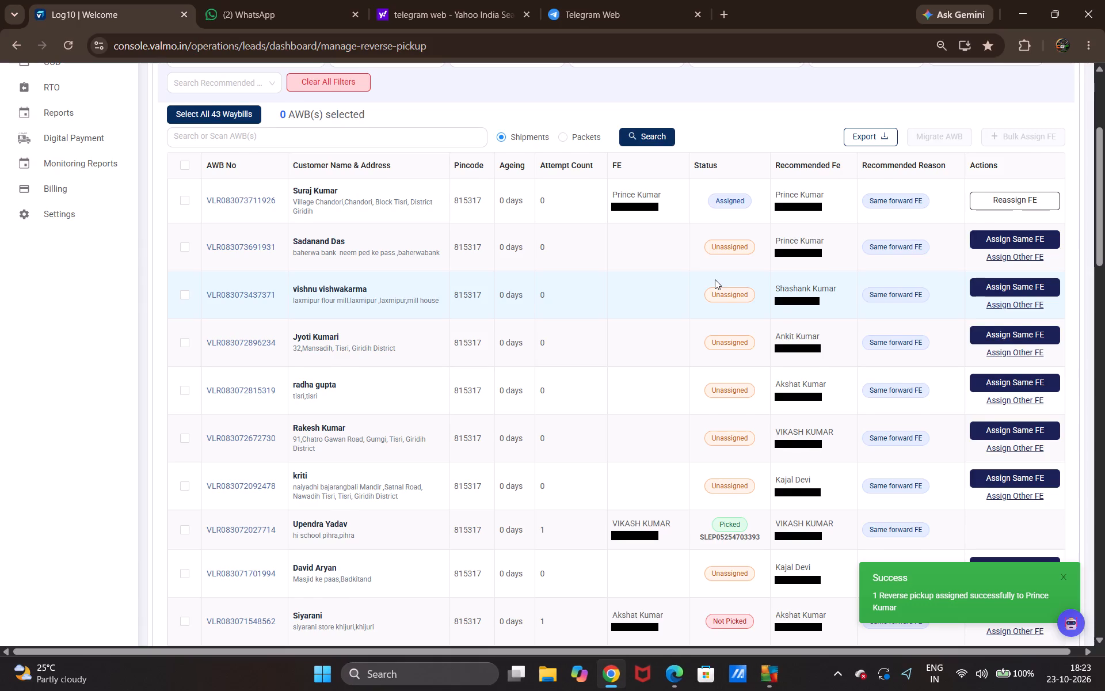
Examine the reverse pickup list down to its end for pickup statuses, assigned FEs and recommended FEs.
scroll(715, 279, down, 2)
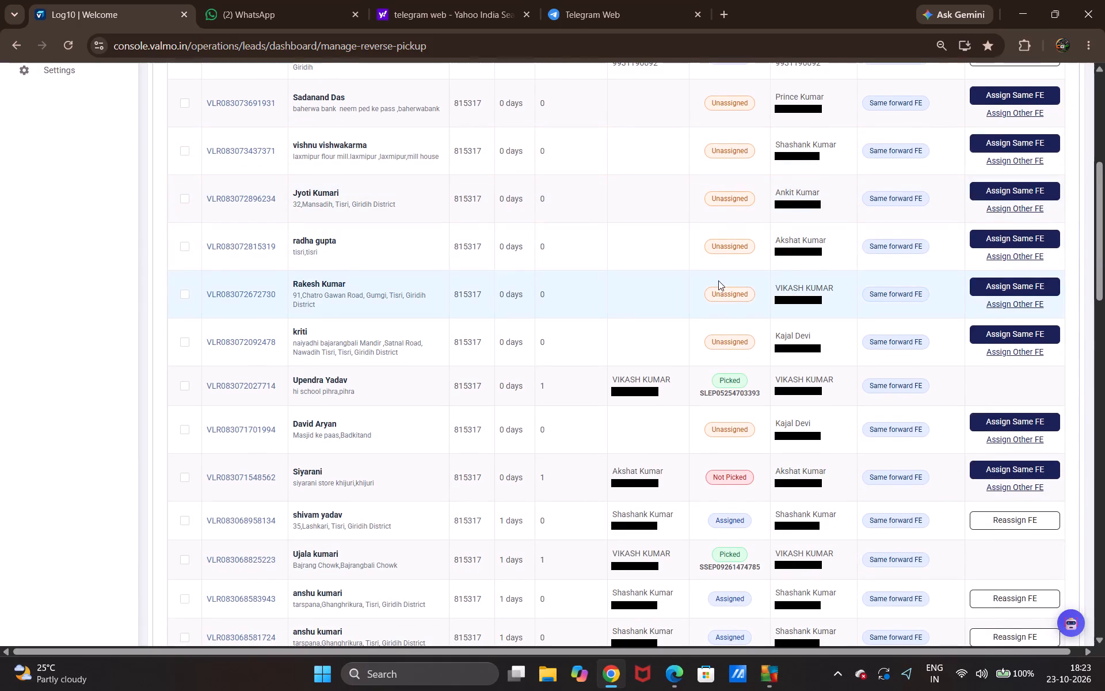
scroll(718, 280, down, 6)
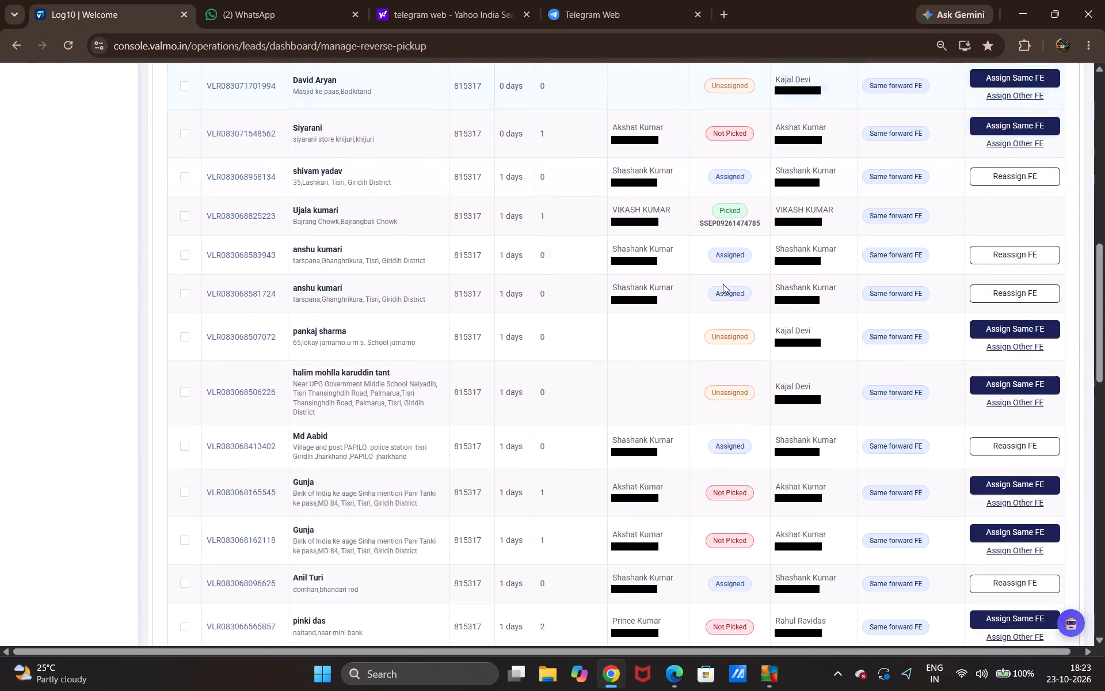
scroll(723, 284, down, 9)
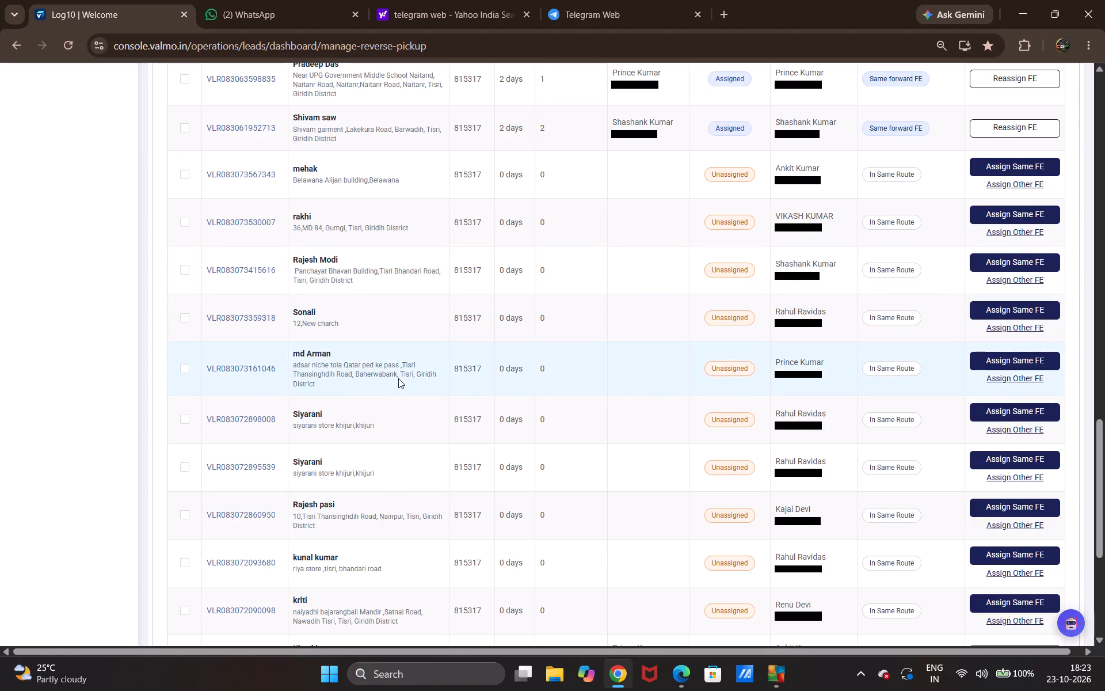
scroll(767, 434, down, 2)
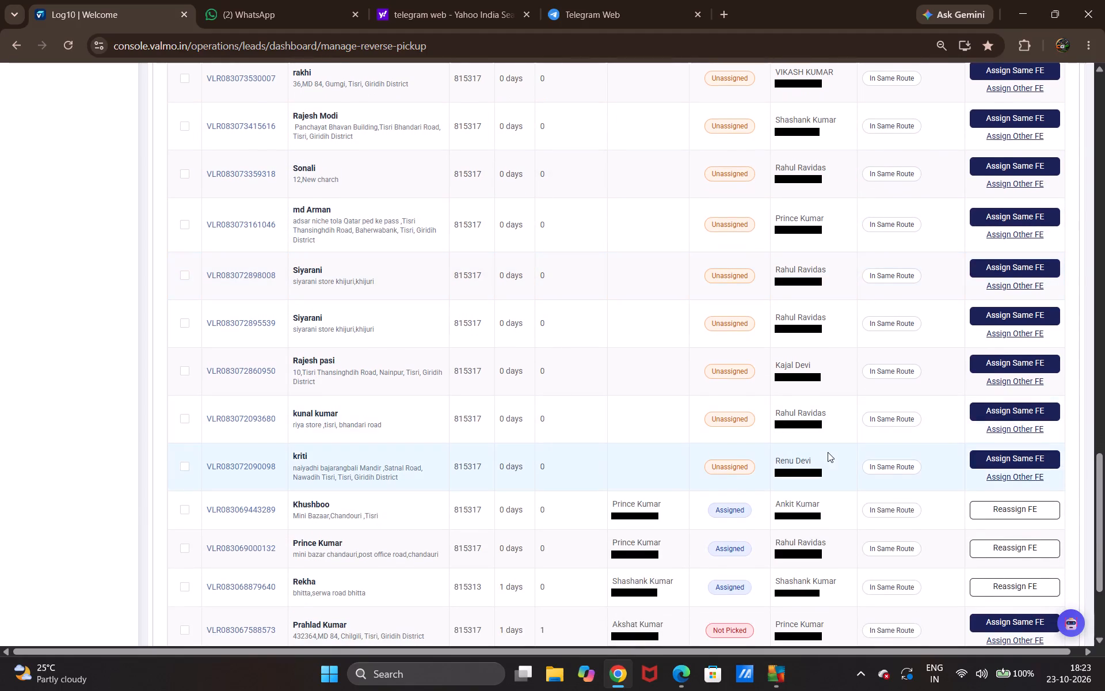
scroll(816, 452, down, 4)
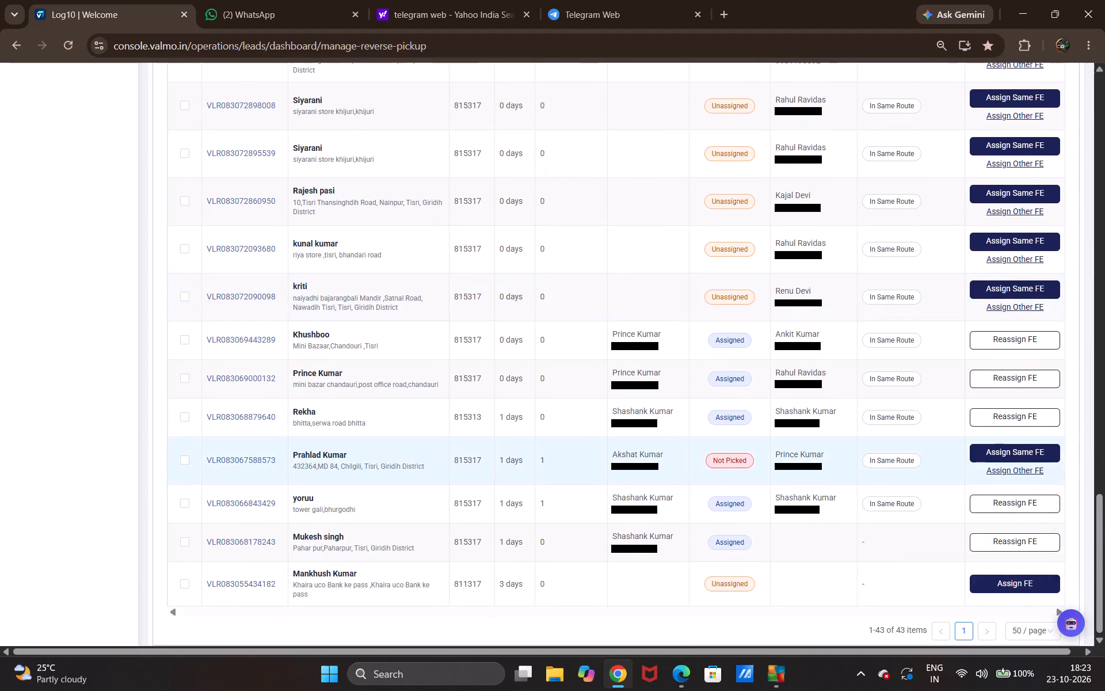
scroll(821, 452, up, 20)
scroll(821, 452, up, 4)
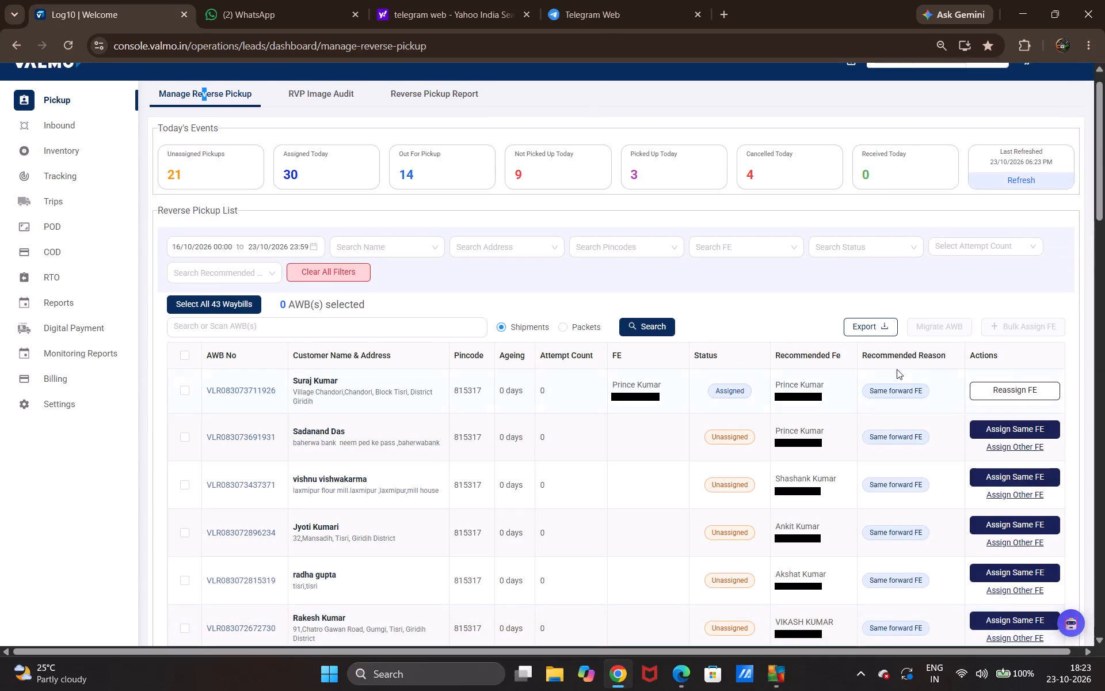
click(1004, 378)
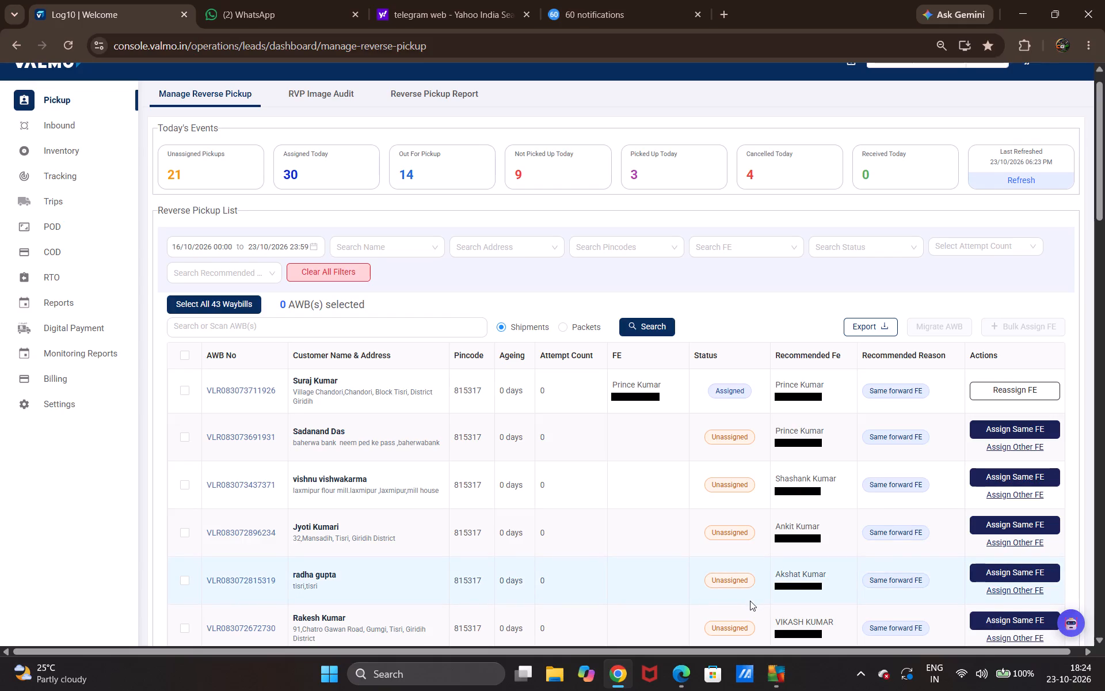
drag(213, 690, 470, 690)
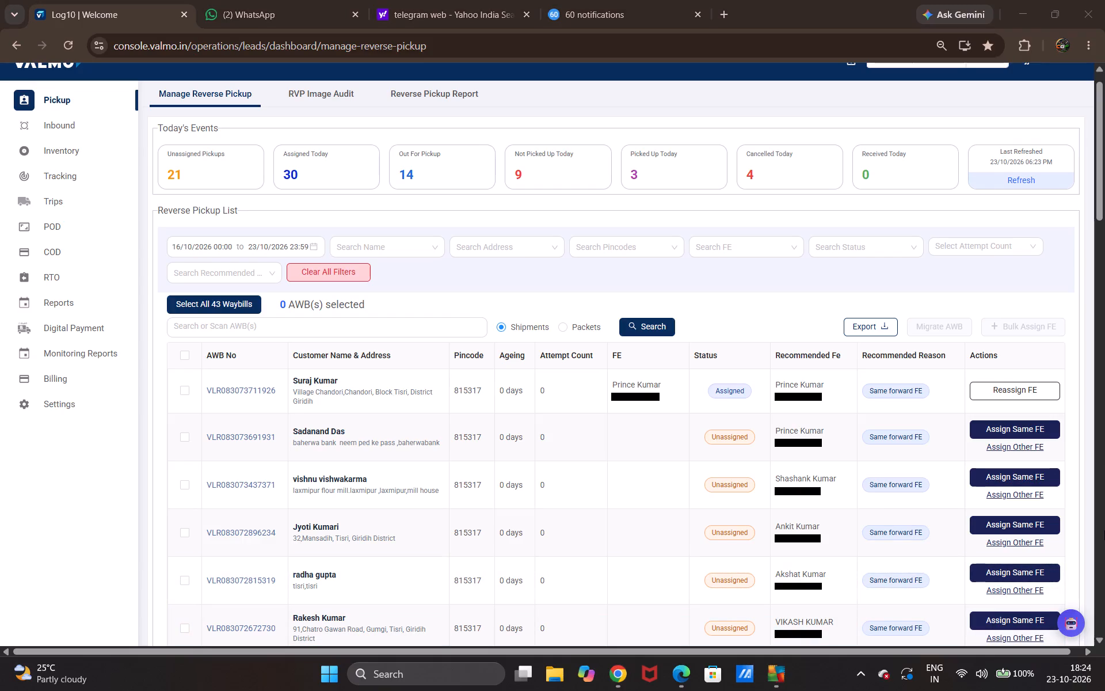
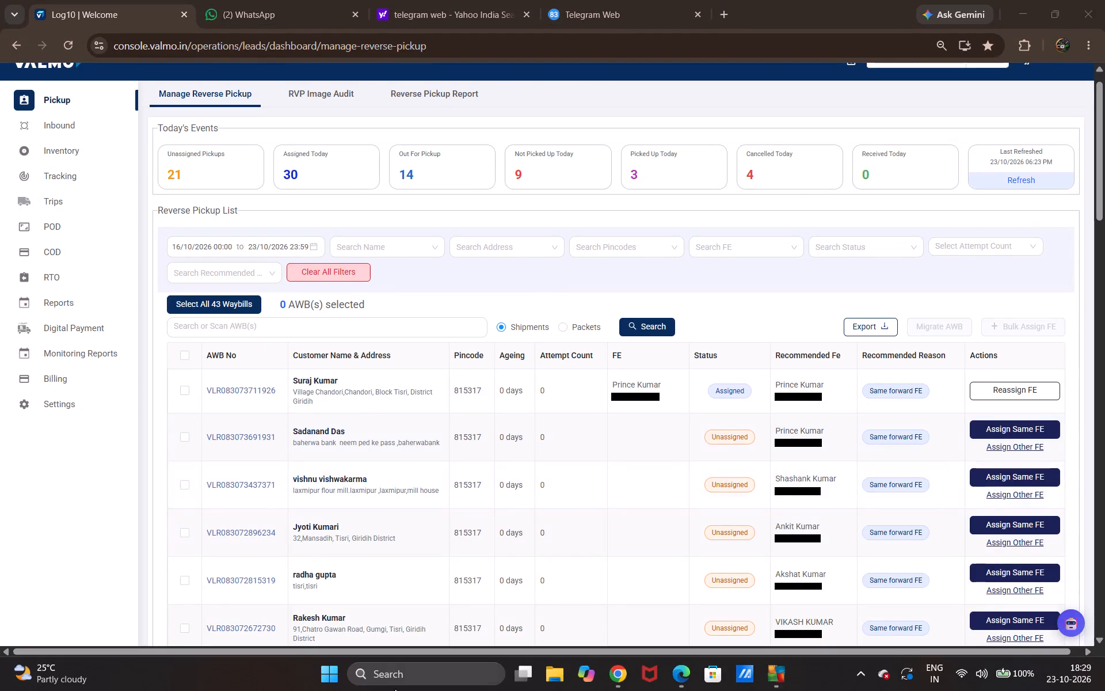
click(54, 180)
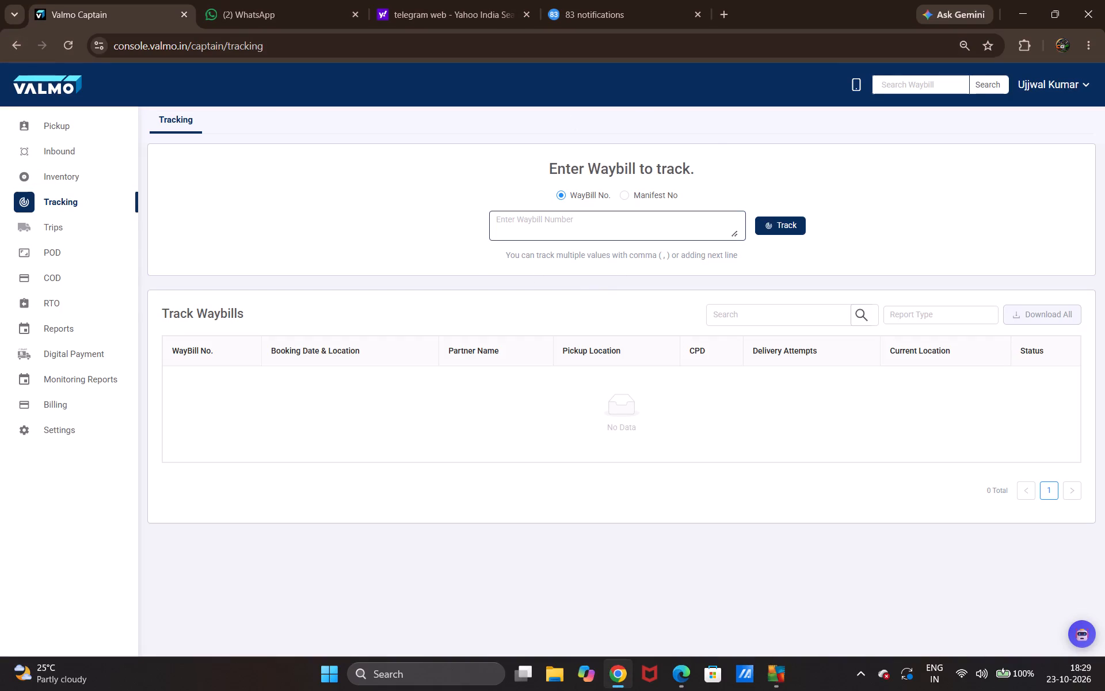
drag(564, 226, 571, 229)
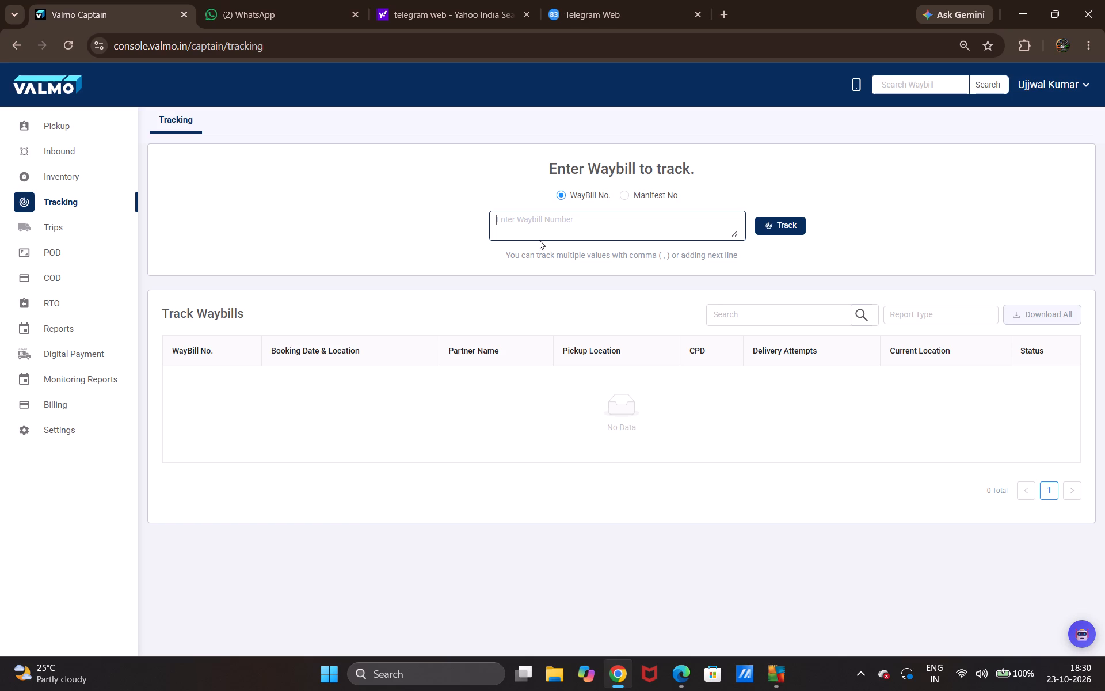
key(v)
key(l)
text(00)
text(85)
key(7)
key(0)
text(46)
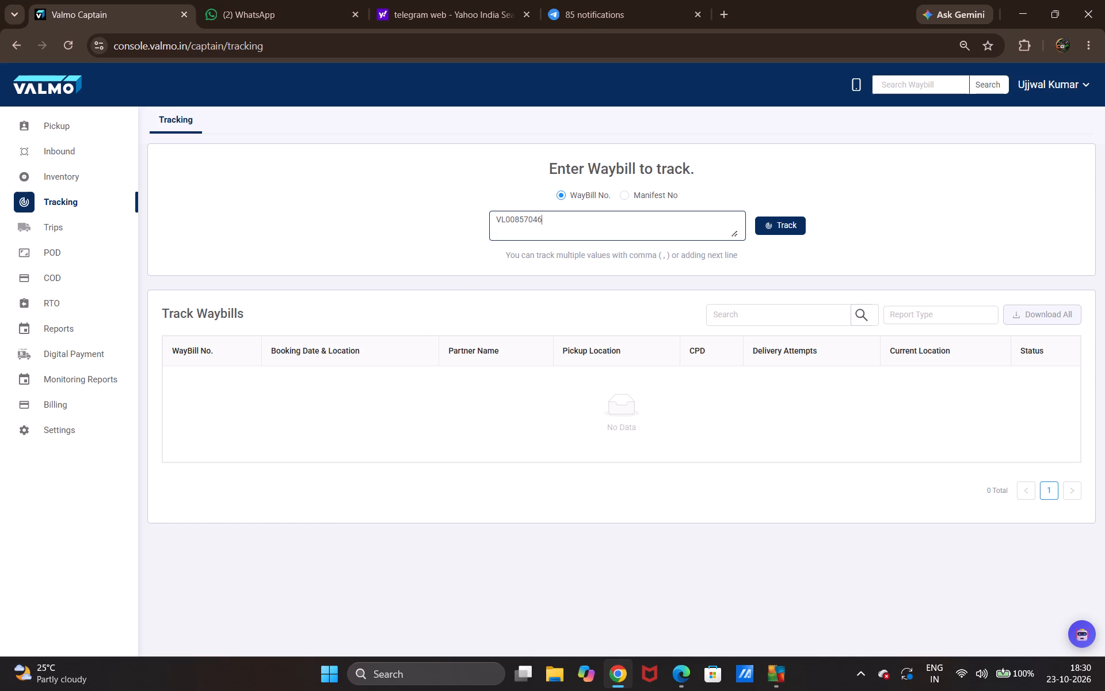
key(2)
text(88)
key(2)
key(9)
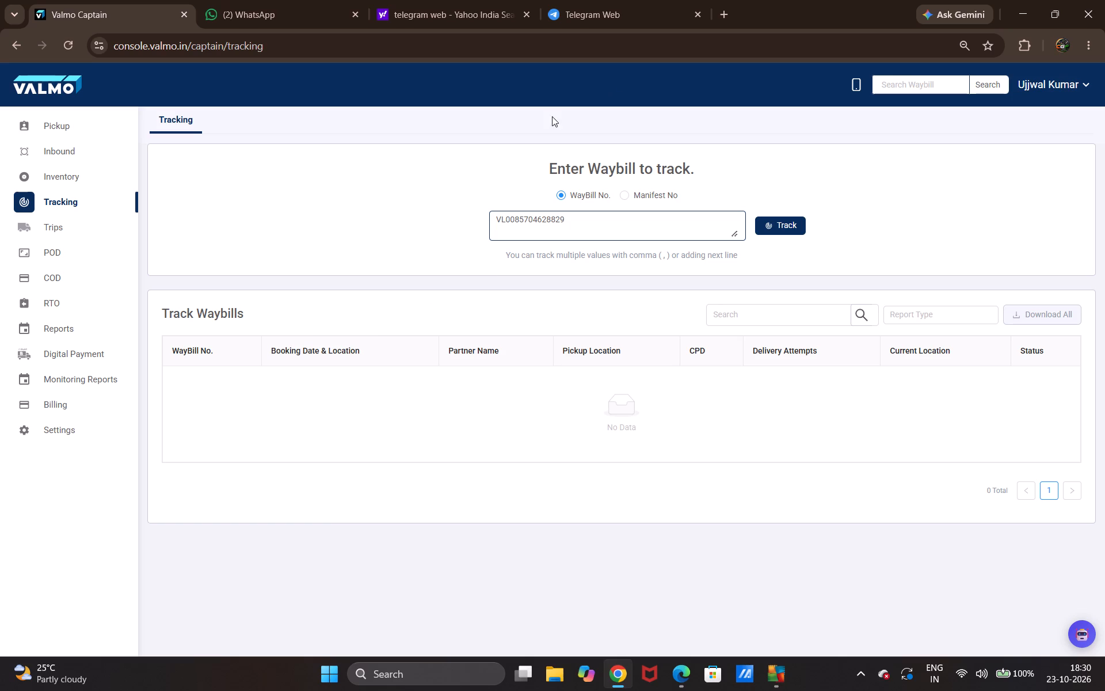
click(776, 227)
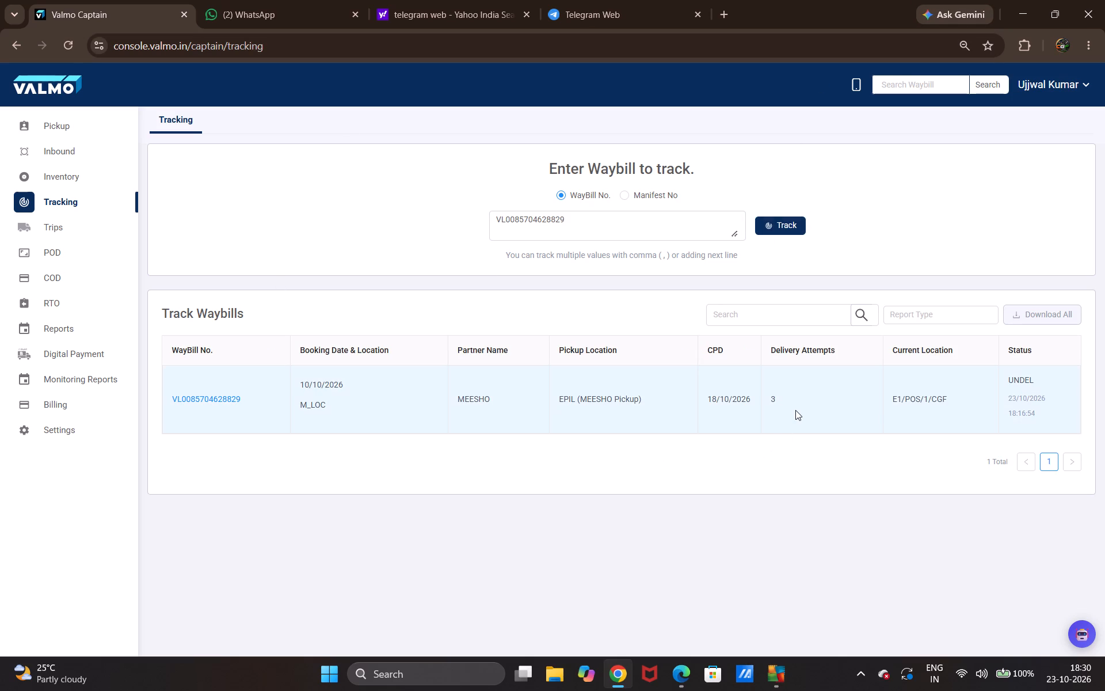
scroll(639, 233, up, 2)
click(205, 396)
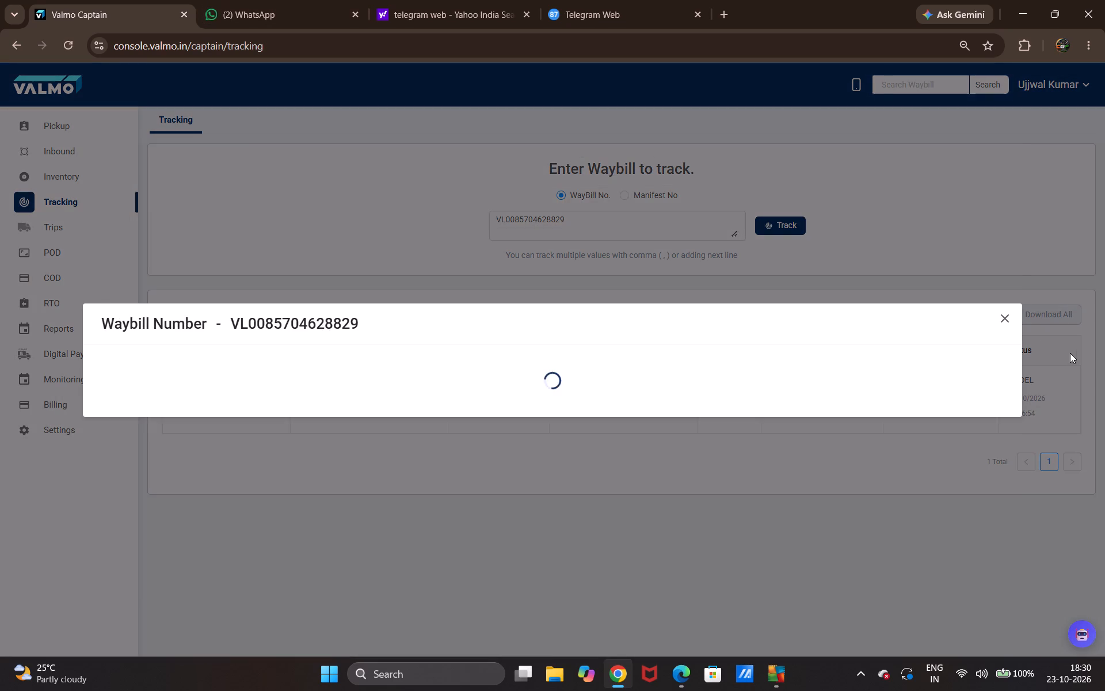
scroll(570, 368, up, 2)
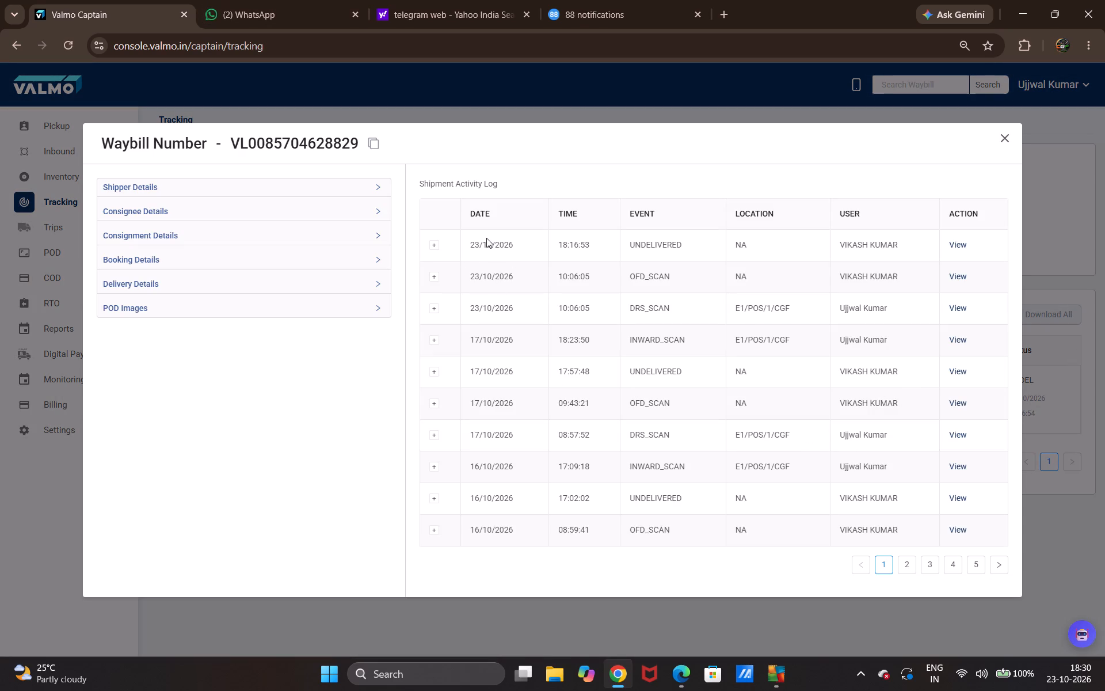
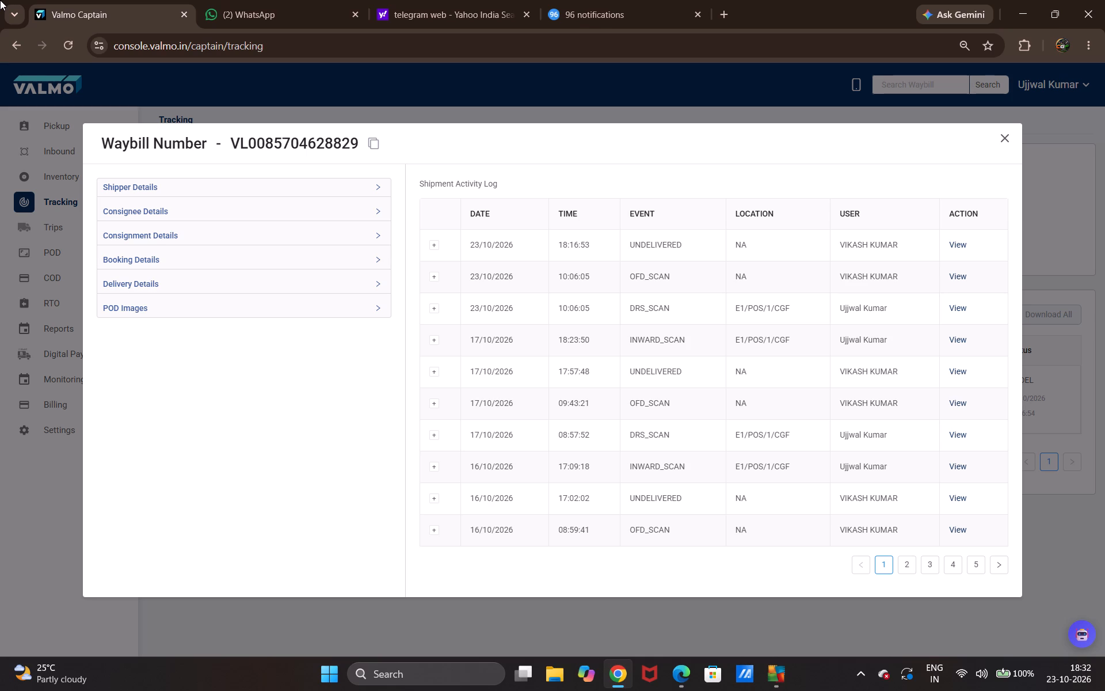
Close the waybill details and open the Manage Reverse Pickup list in the Pickup section.
click(1000, 142)
click(59, 123)
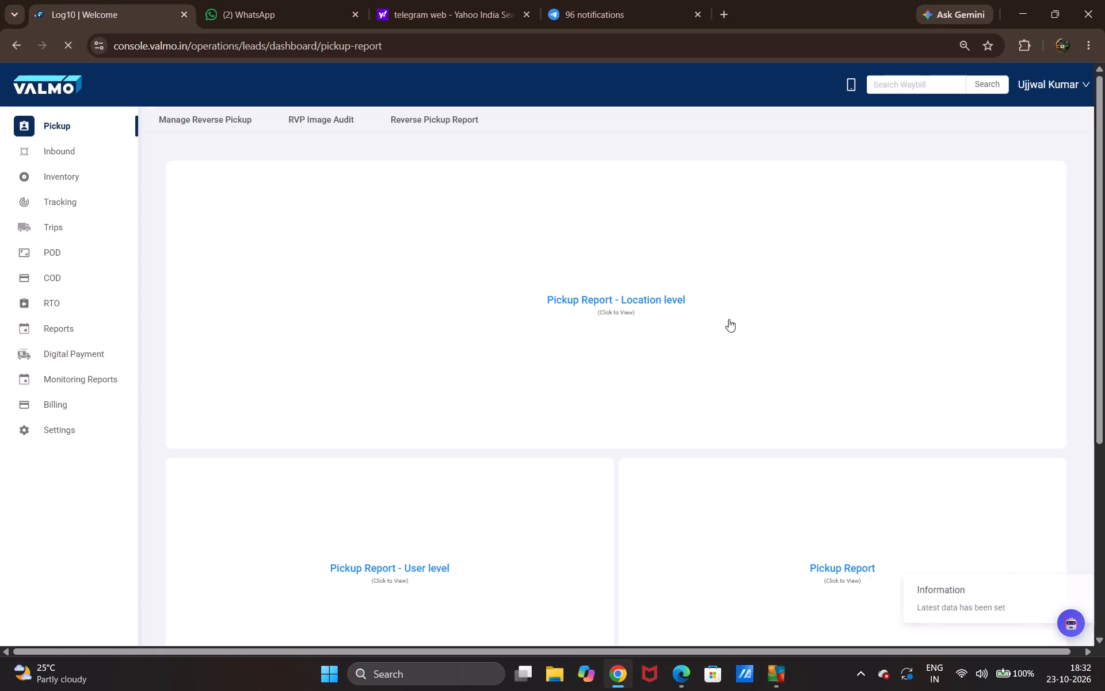
click(222, 119)
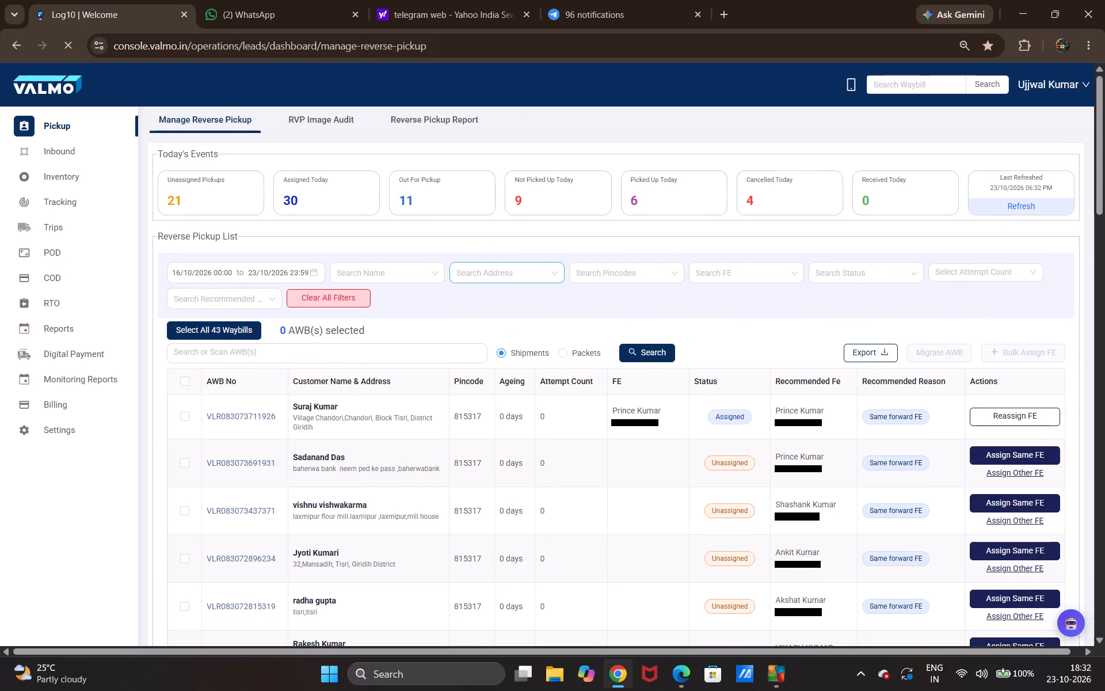
Load the planning, RVP performance and operations monitoring dashboards in the Reverse Pickup Report and review the pickup figures.
click(426, 119)
click(548, 312)
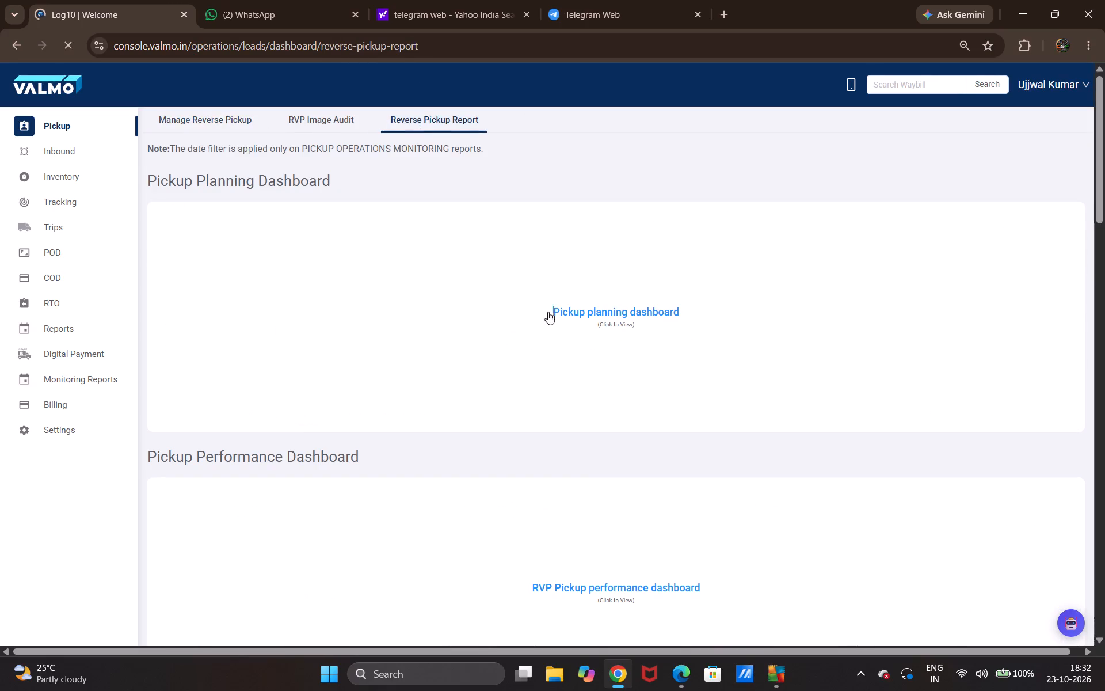
scroll(537, 302, down, 3)
click(557, 287)
scroll(563, 280, down, 3)
click(584, 366)
scroll(592, 371, up, 2)
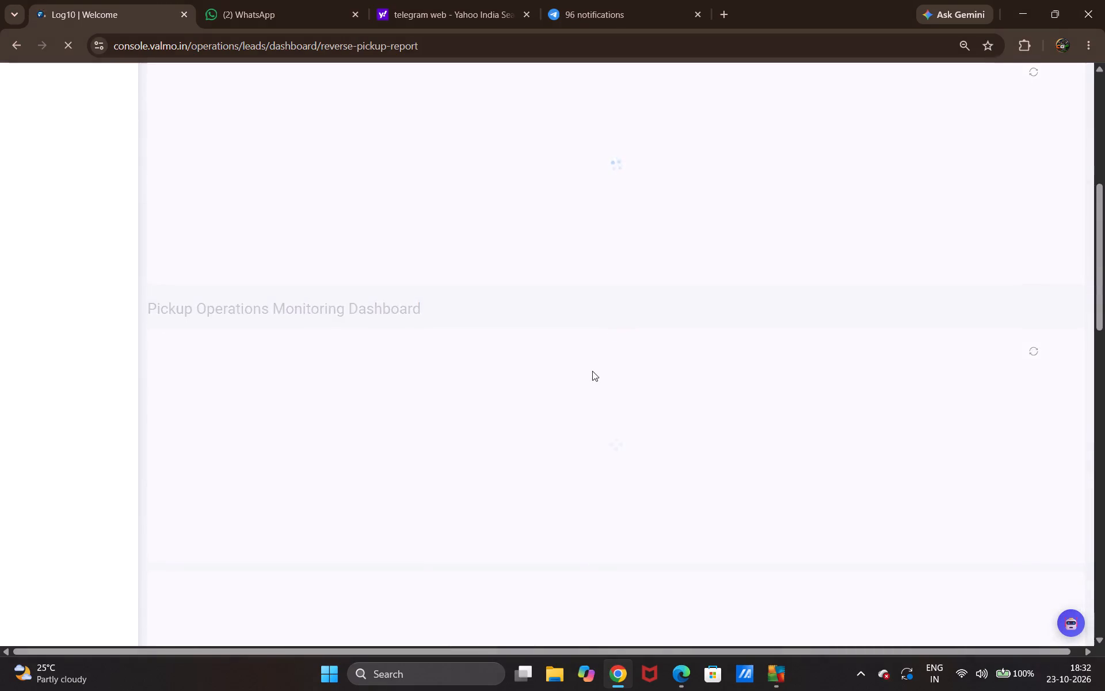
scroll(592, 371, up, 3)
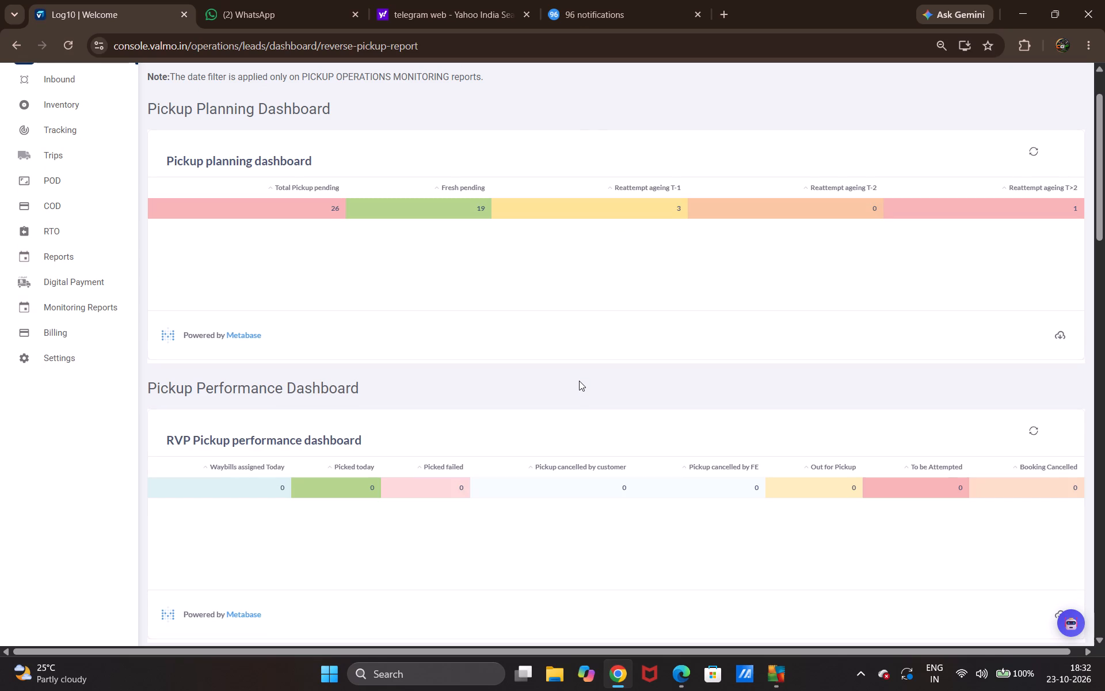
scroll(29, 171, up, 2)
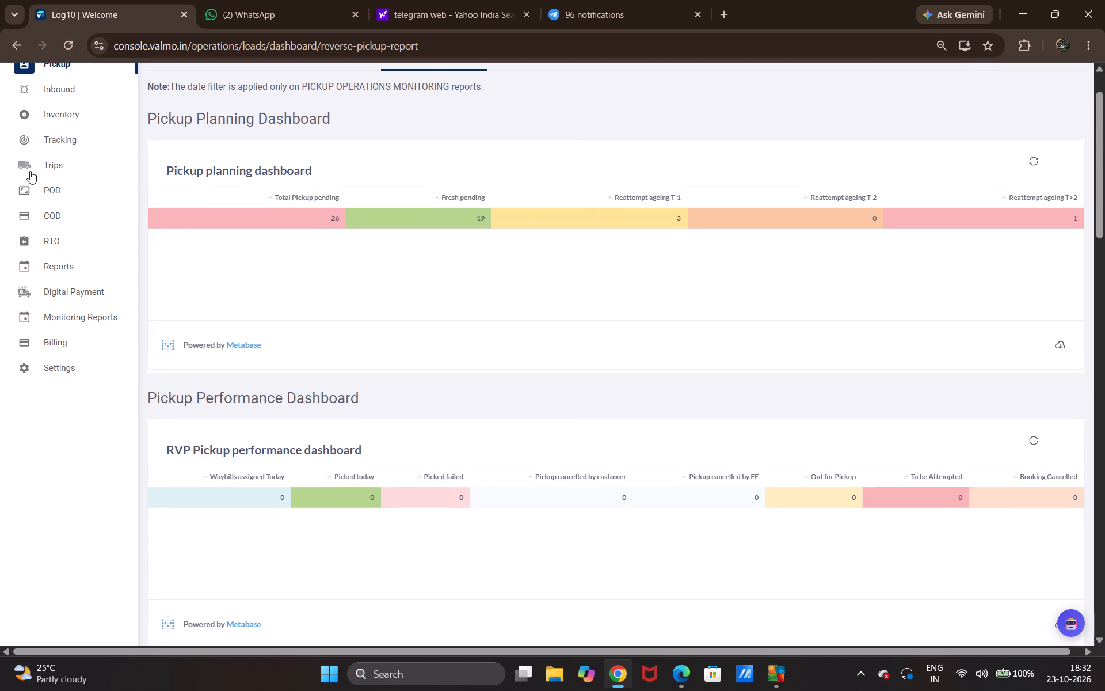
scroll(30, 171, up, 2)
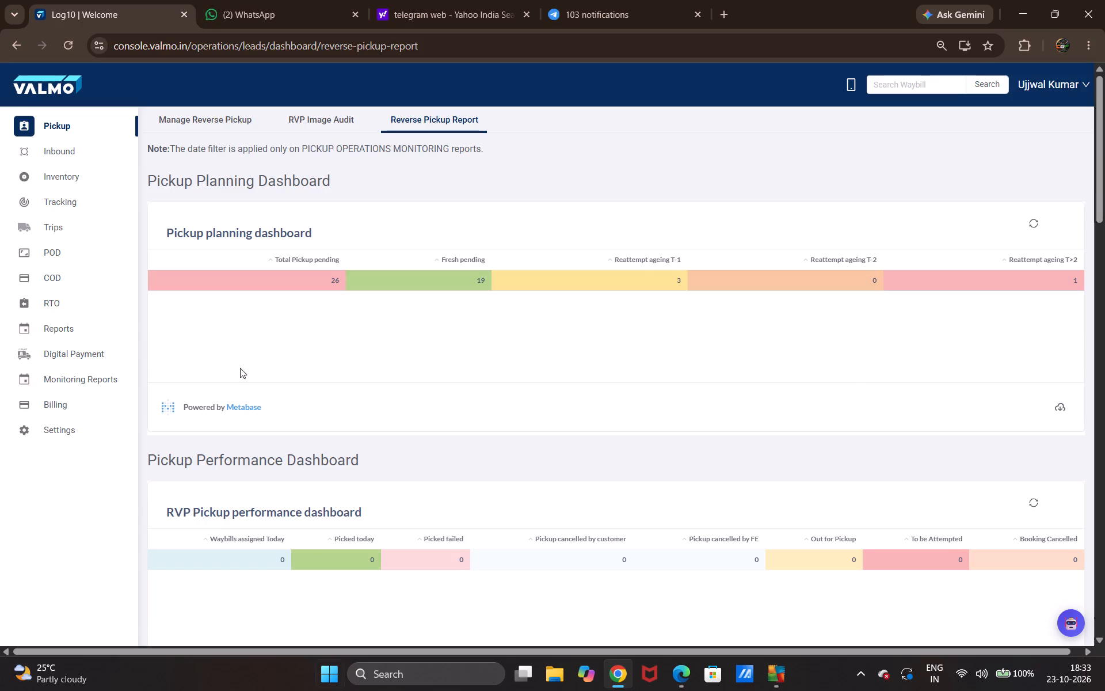
click(59, 254)
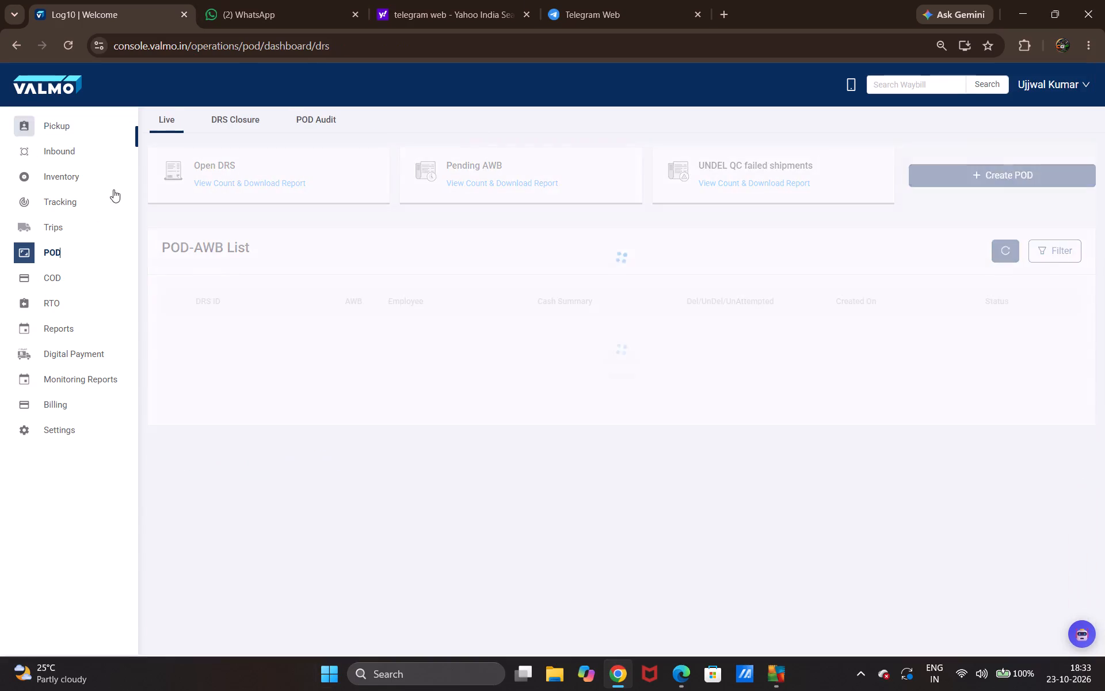
click(235, 116)
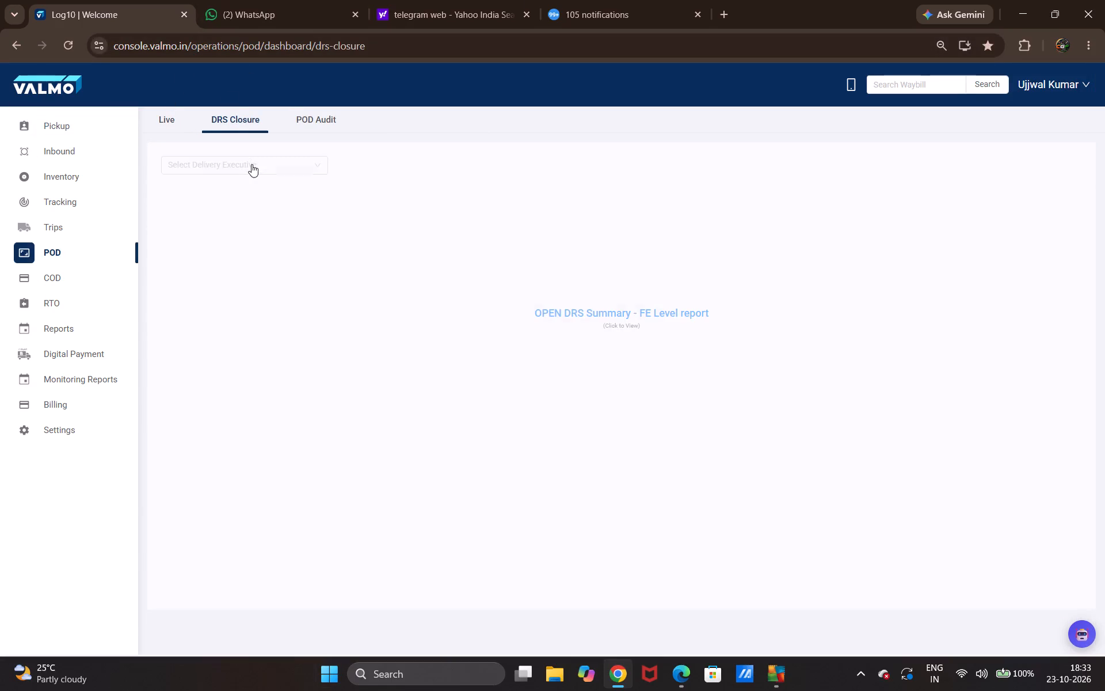
click(250, 162)
scroll(261, 186, down, 9)
click(226, 302)
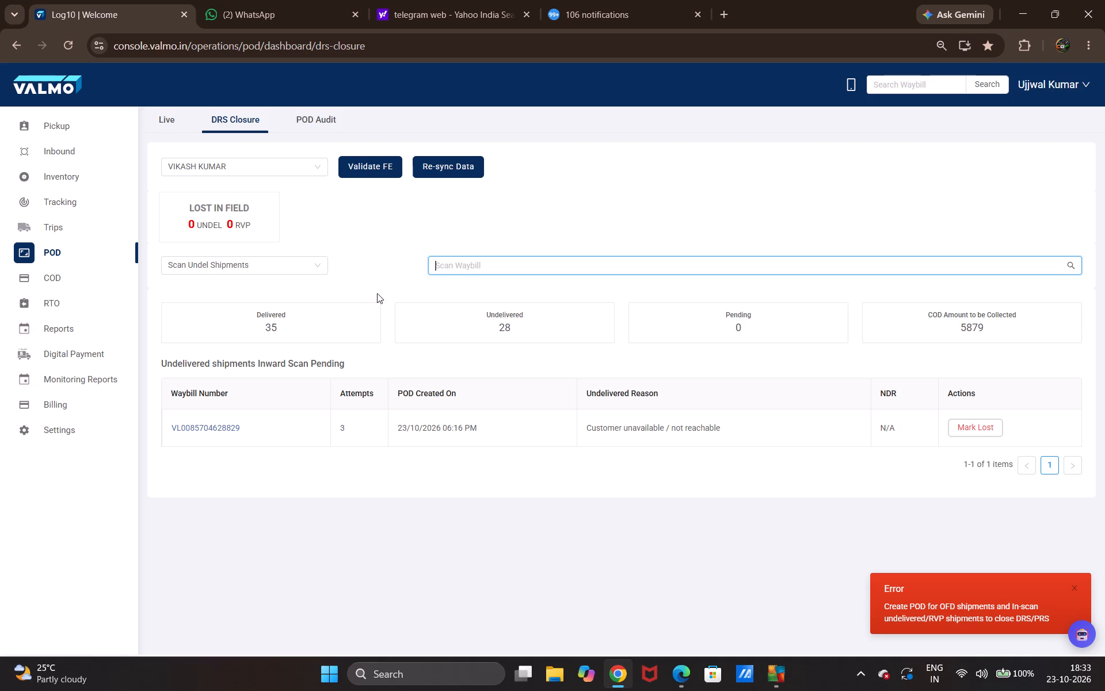
click(317, 271)
scroll(317, 271, down, 4)
click(296, 315)
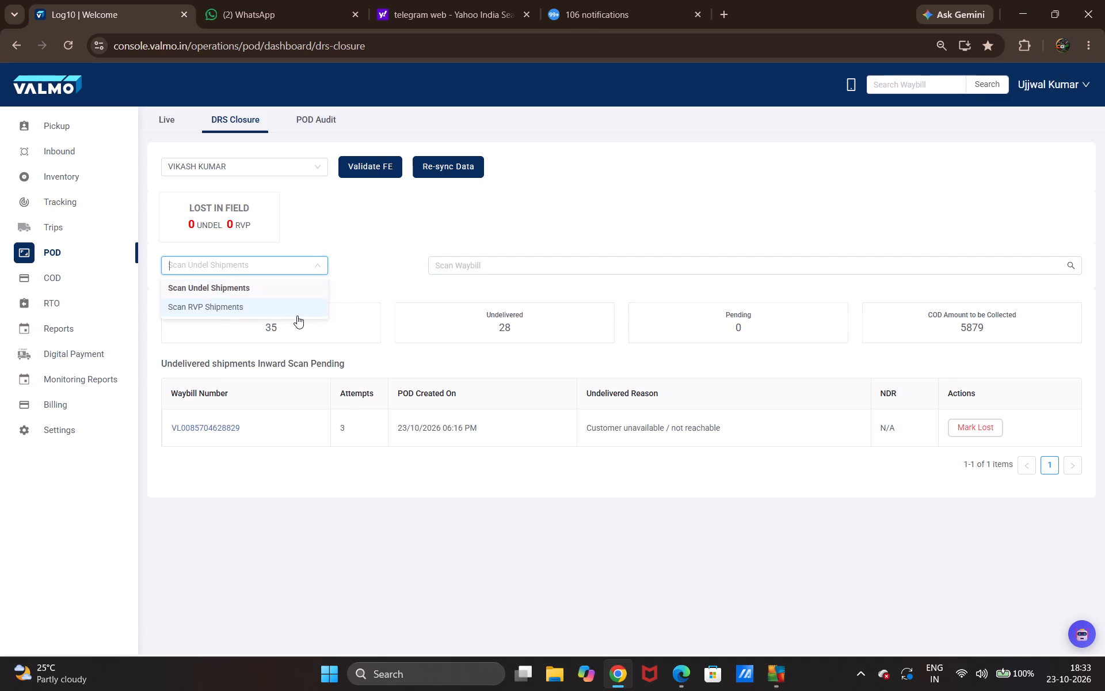
click(487, 264)
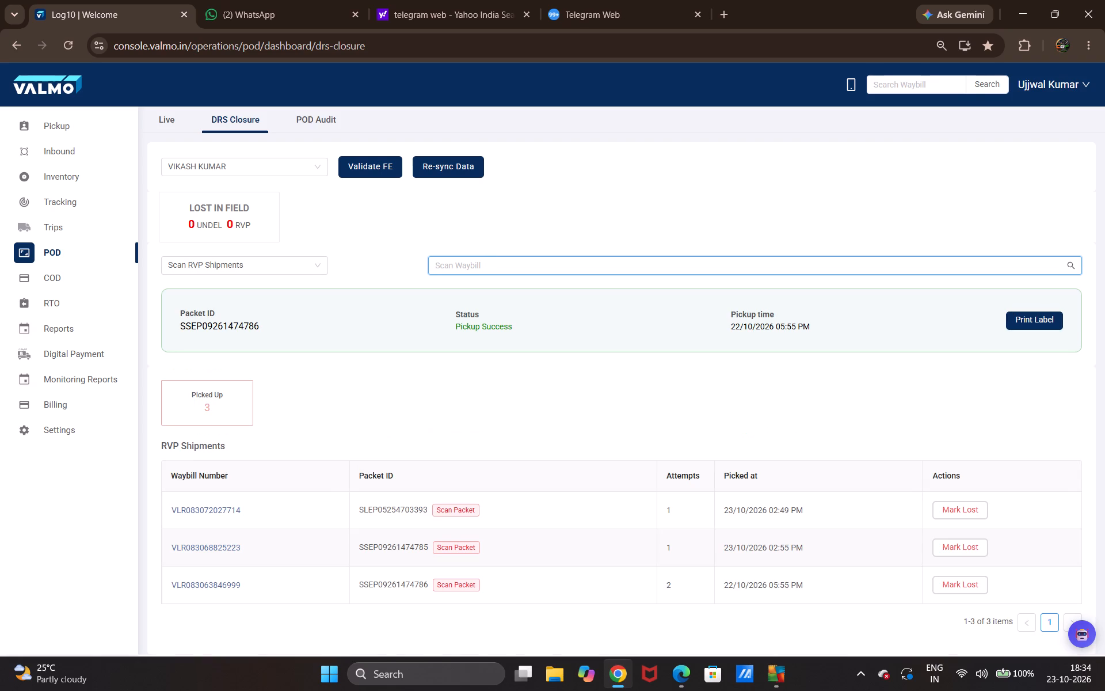
scroll(559, 259, down, 1)
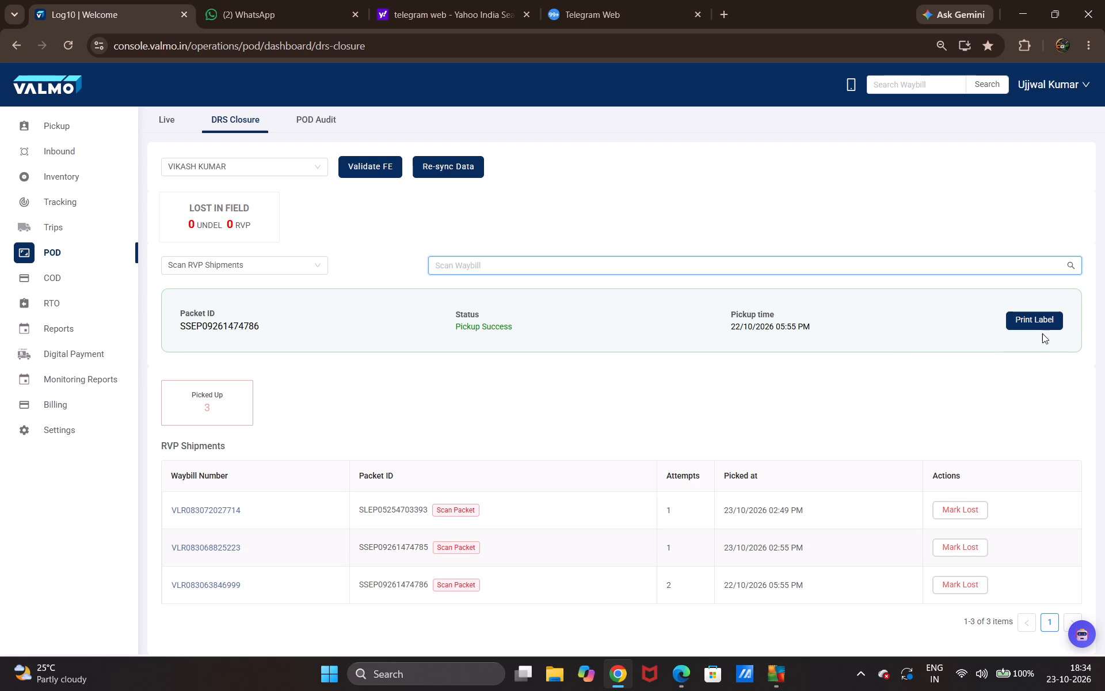
click(1037, 321)
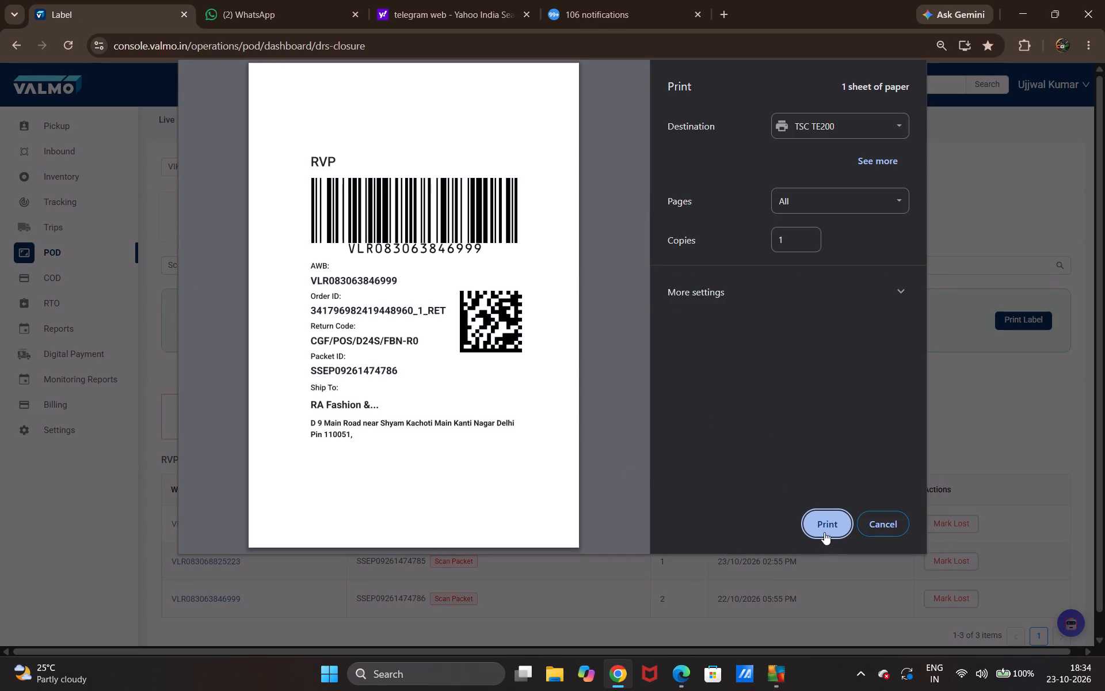
click(824, 526)
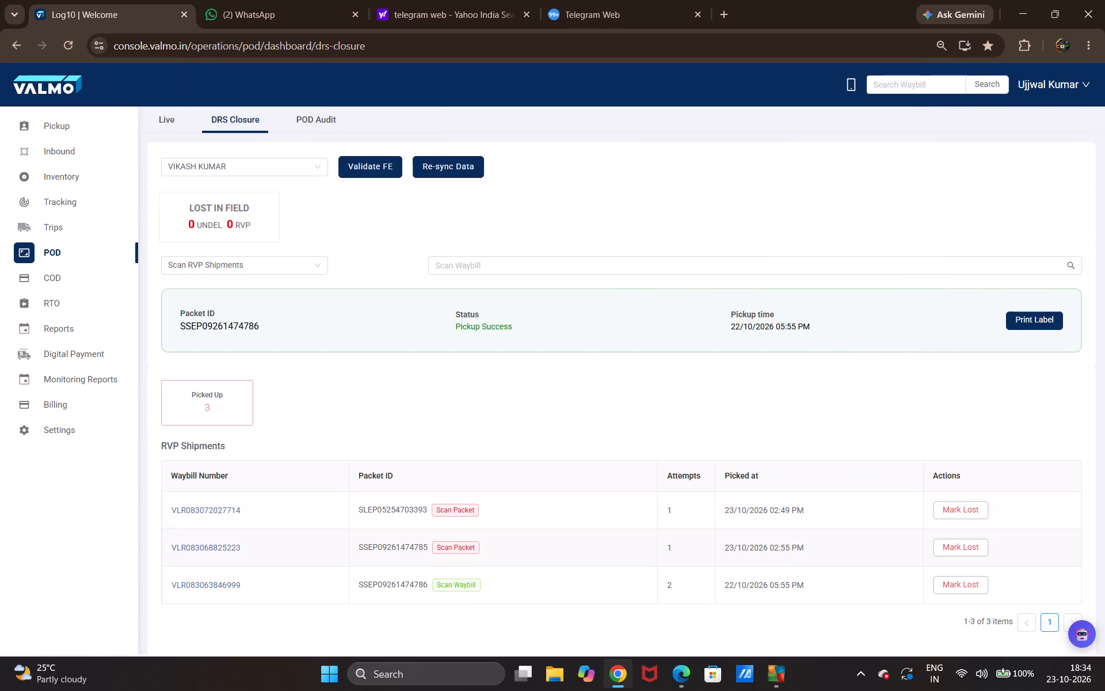
click(775, 269)
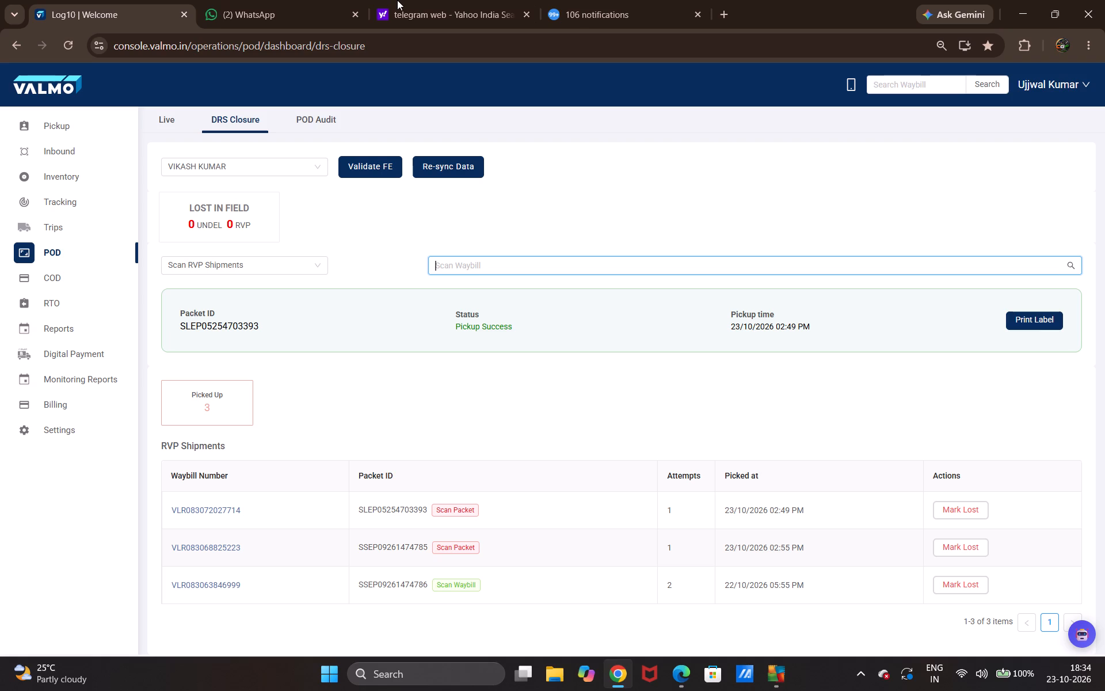
click(1024, 318)
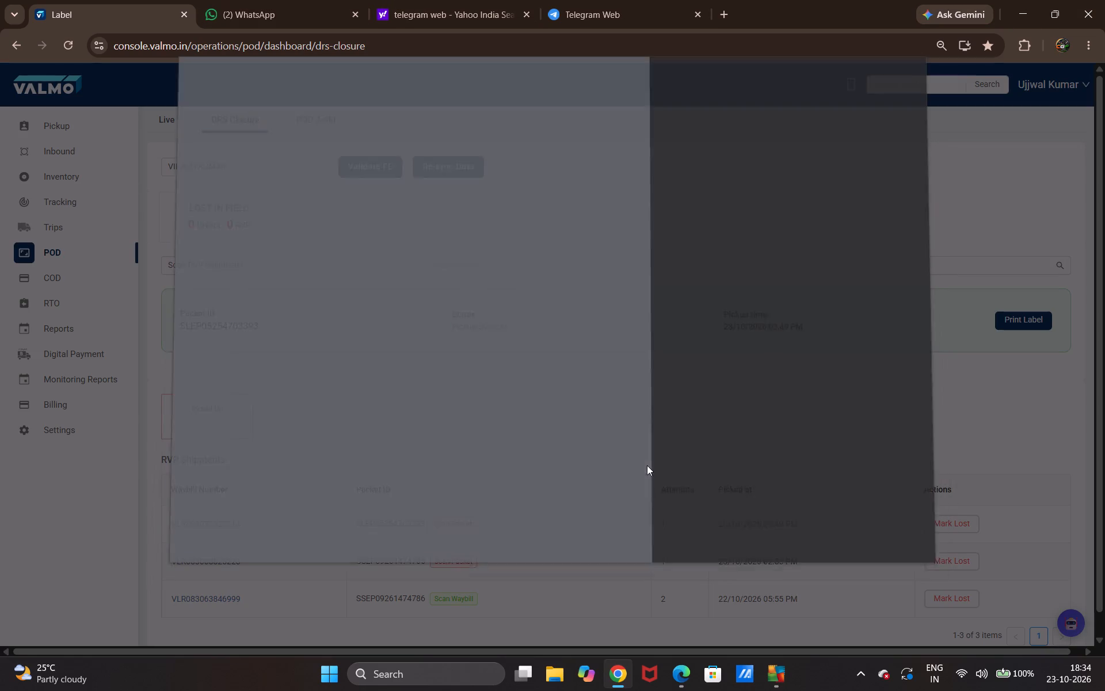
click(838, 525)
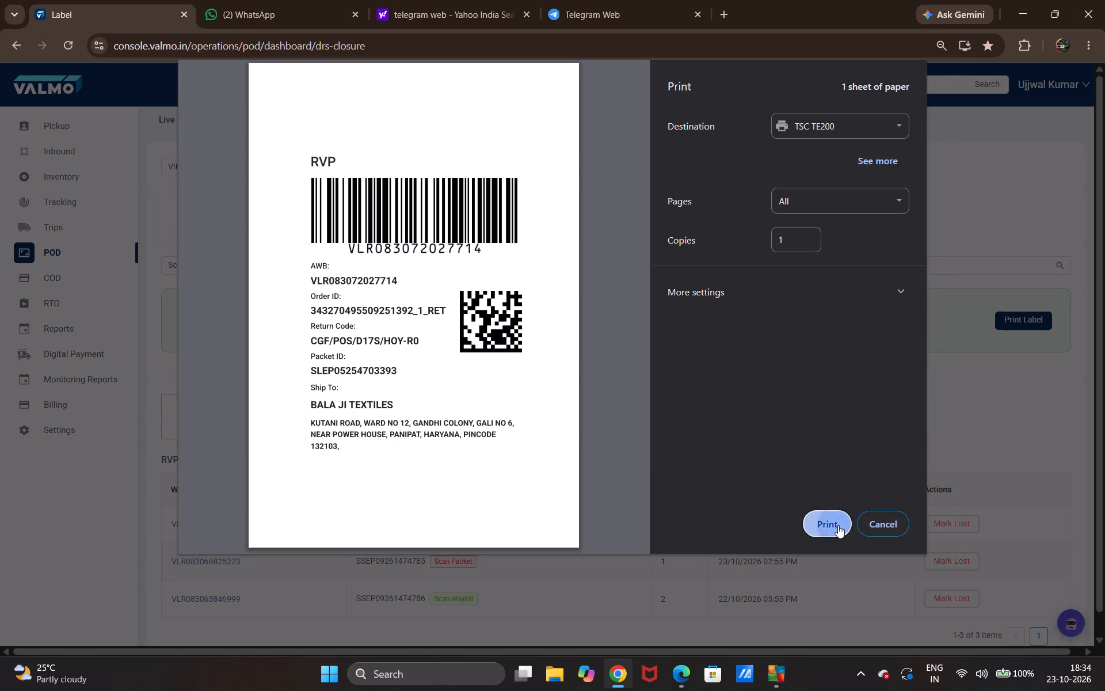
click(728, 263)
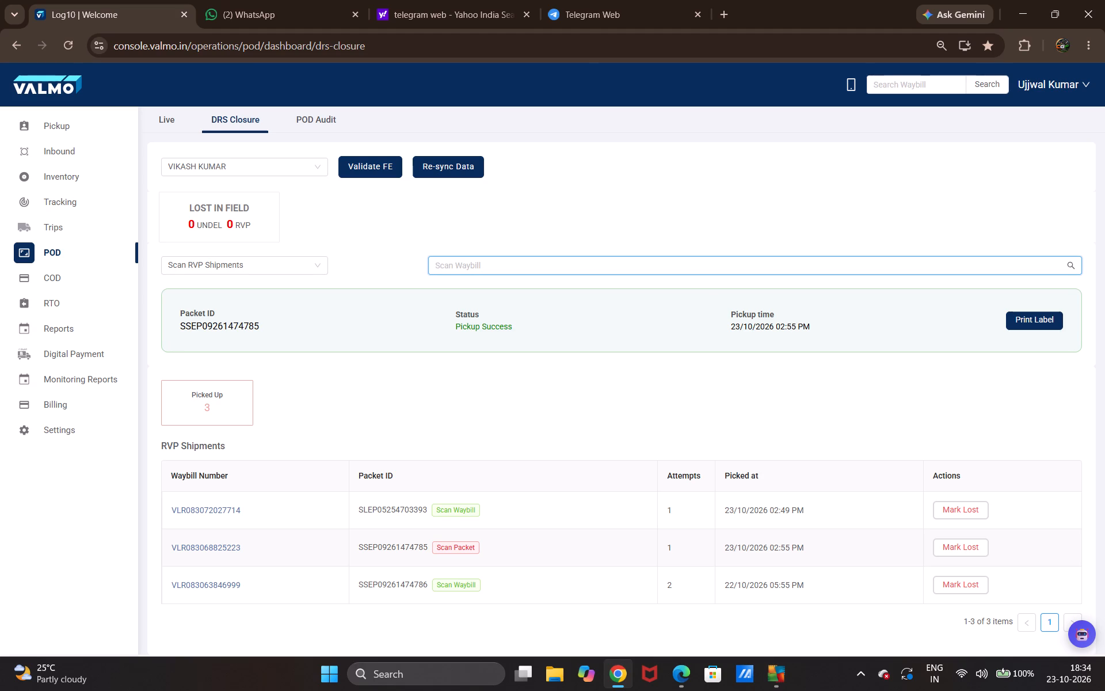
click(1038, 315)
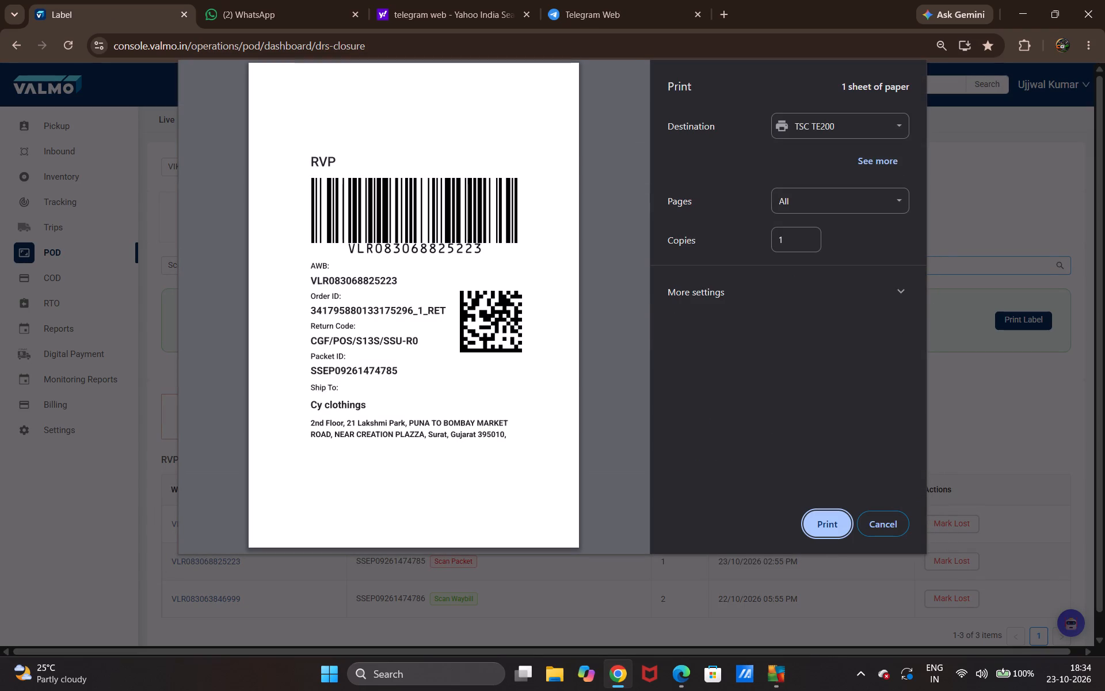
click(824, 522)
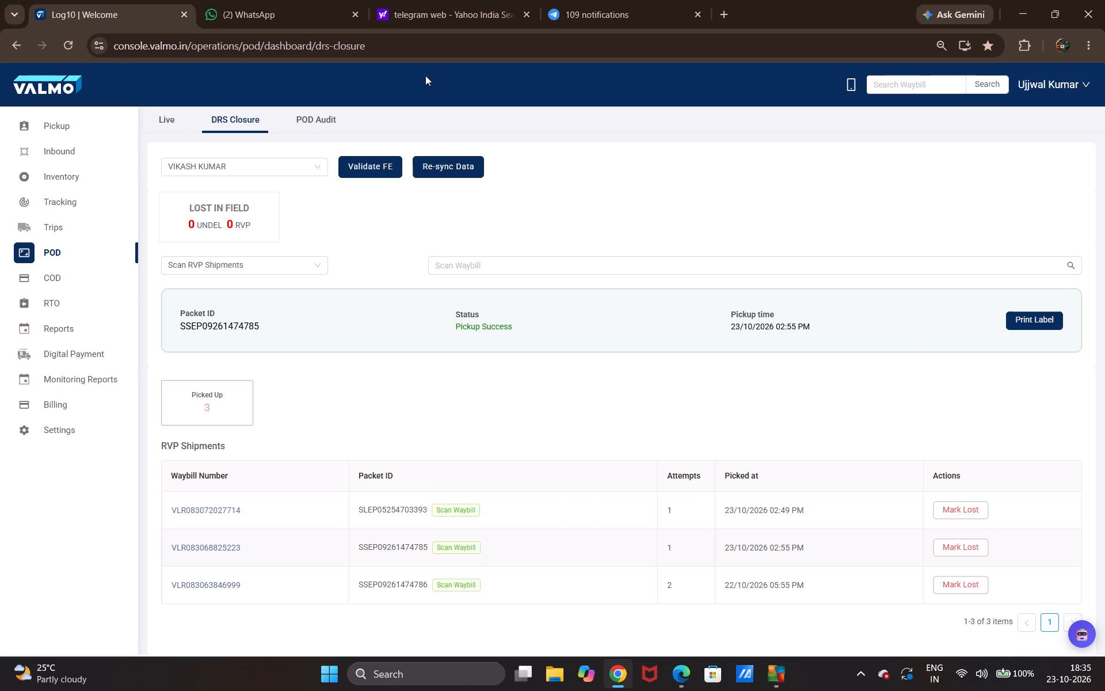
Scan the labelled RVP waybills for in-scan confirmation through the Branch App, closing each QR code before the next scan.
drag(460, 258, 467, 259)
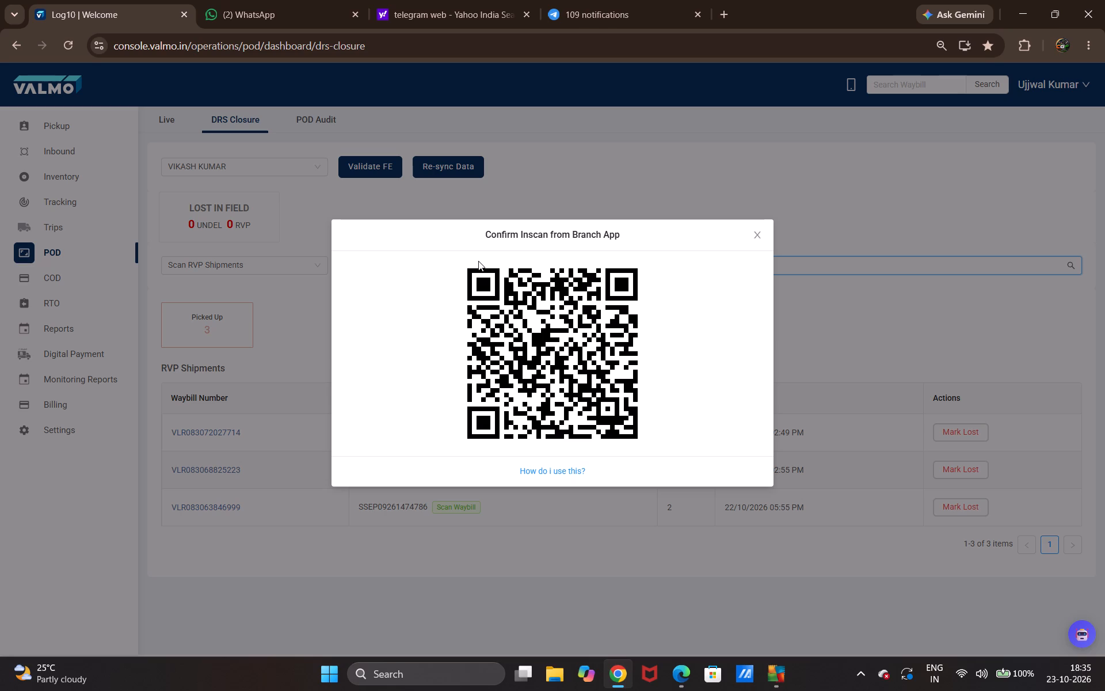
click(757, 225)
click(716, 261)
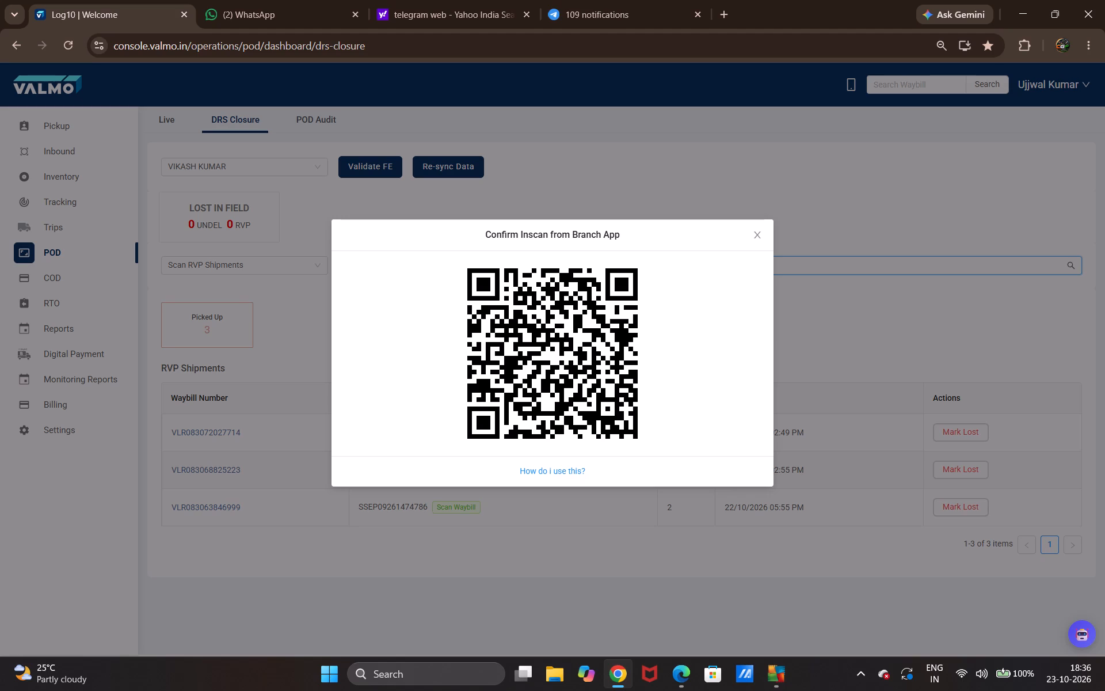
click(759, 233)
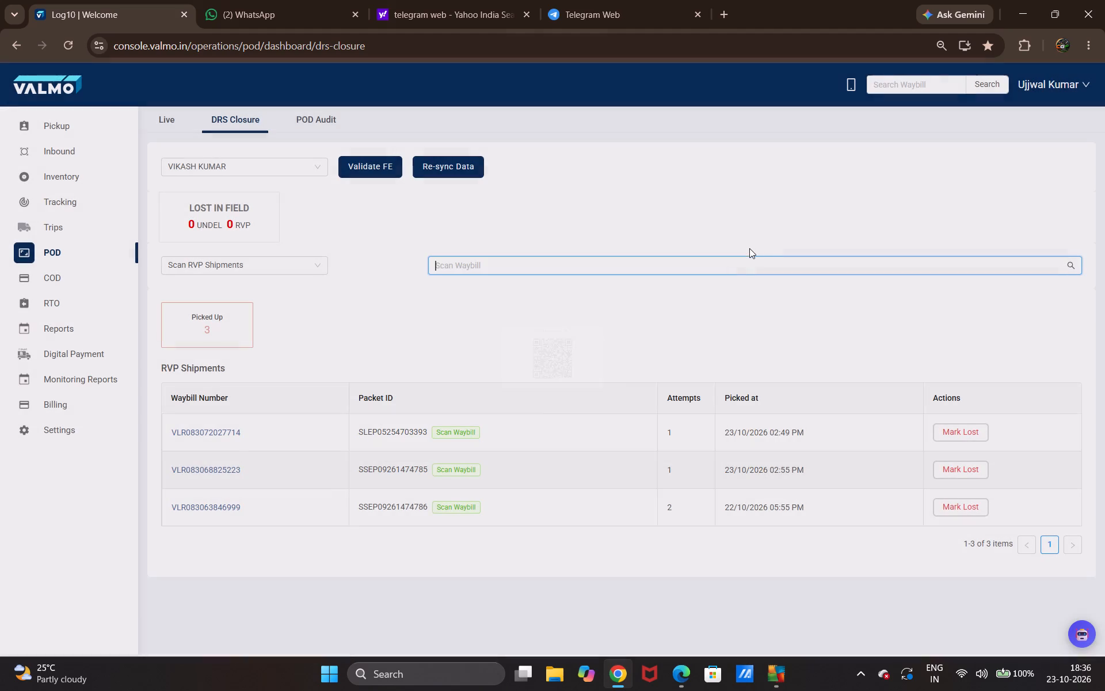
click(741, 264)
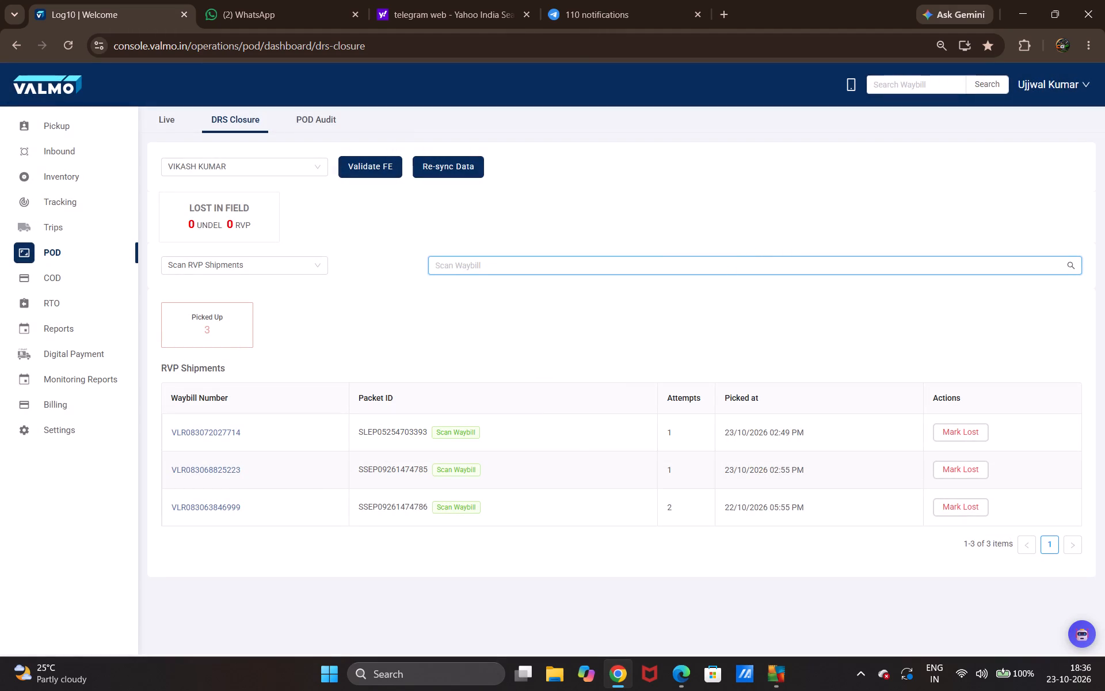
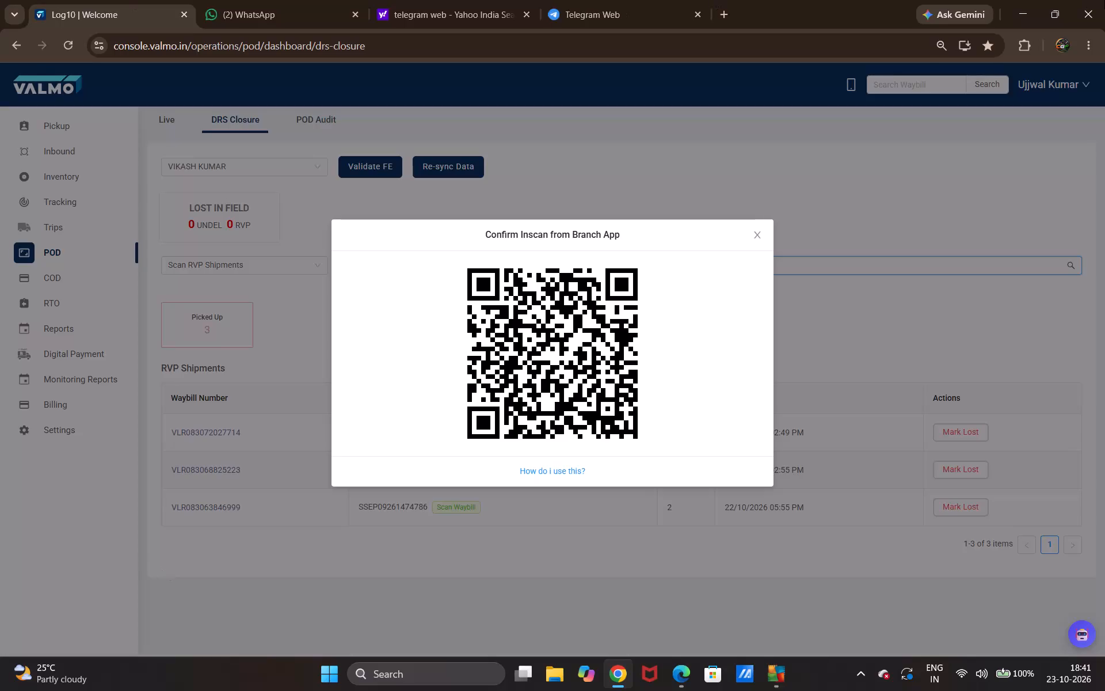
Close the Branch App in-scan confirmation QR code.
click(756, 236)
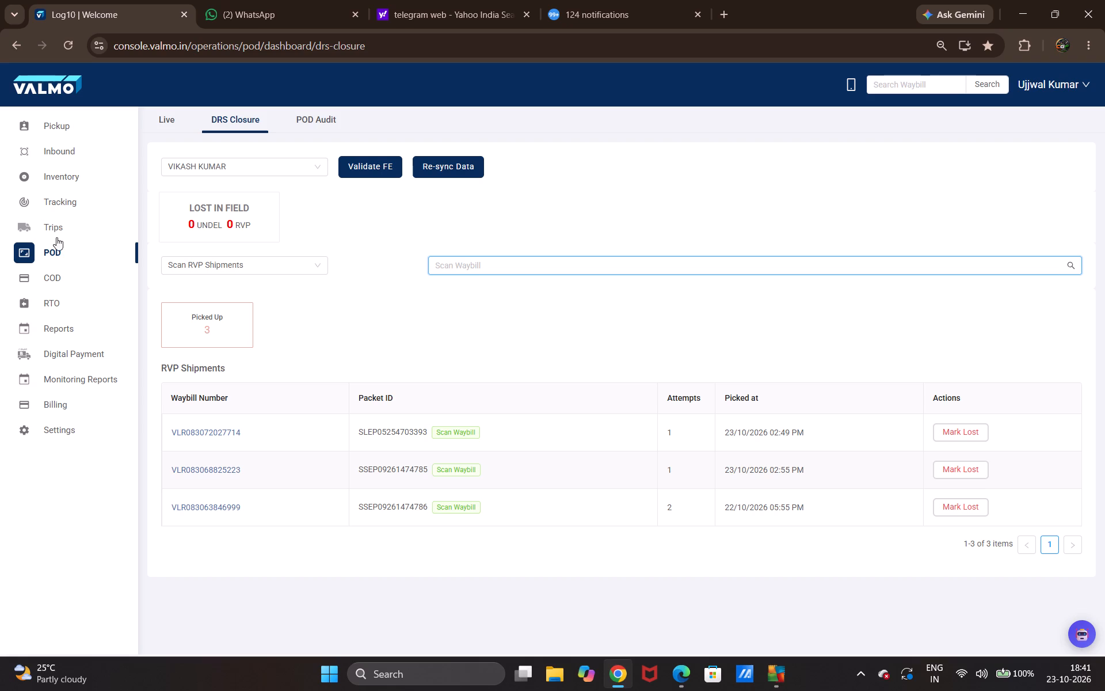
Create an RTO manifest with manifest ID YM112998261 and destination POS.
click(61, 299)
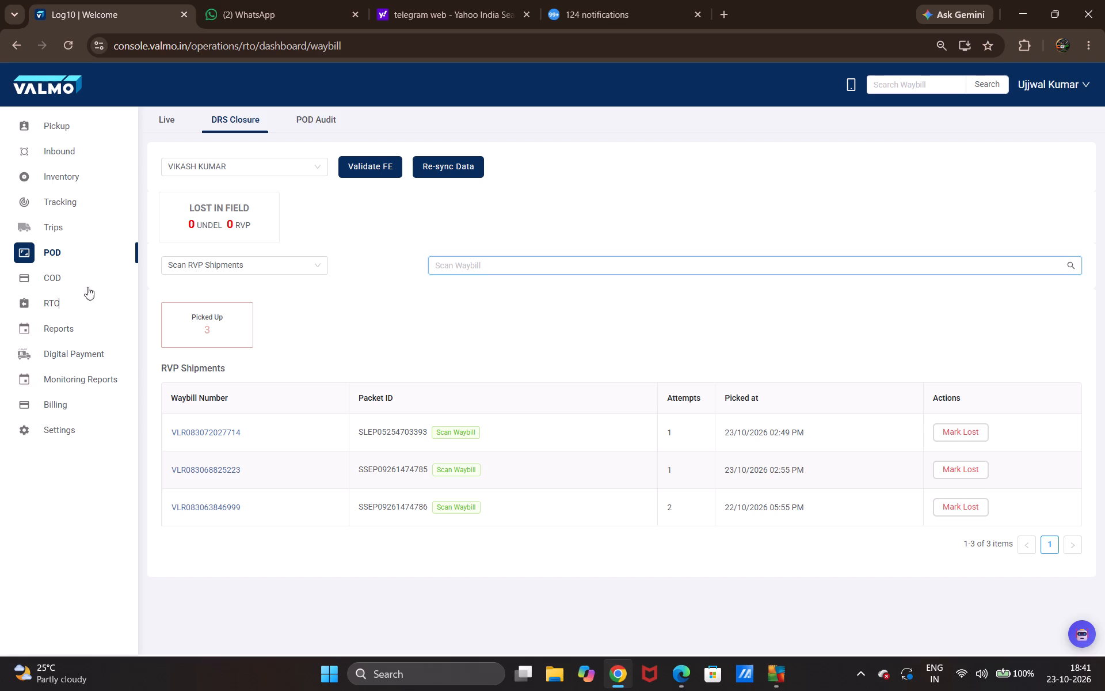
click(258, 113)
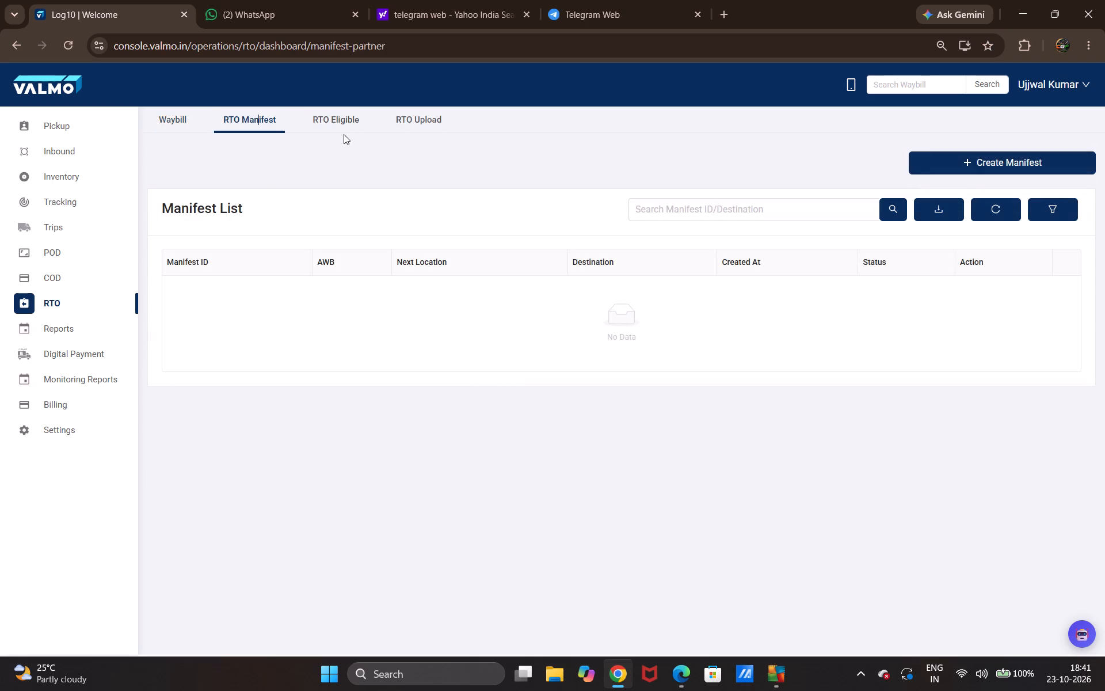
click(399, 118)
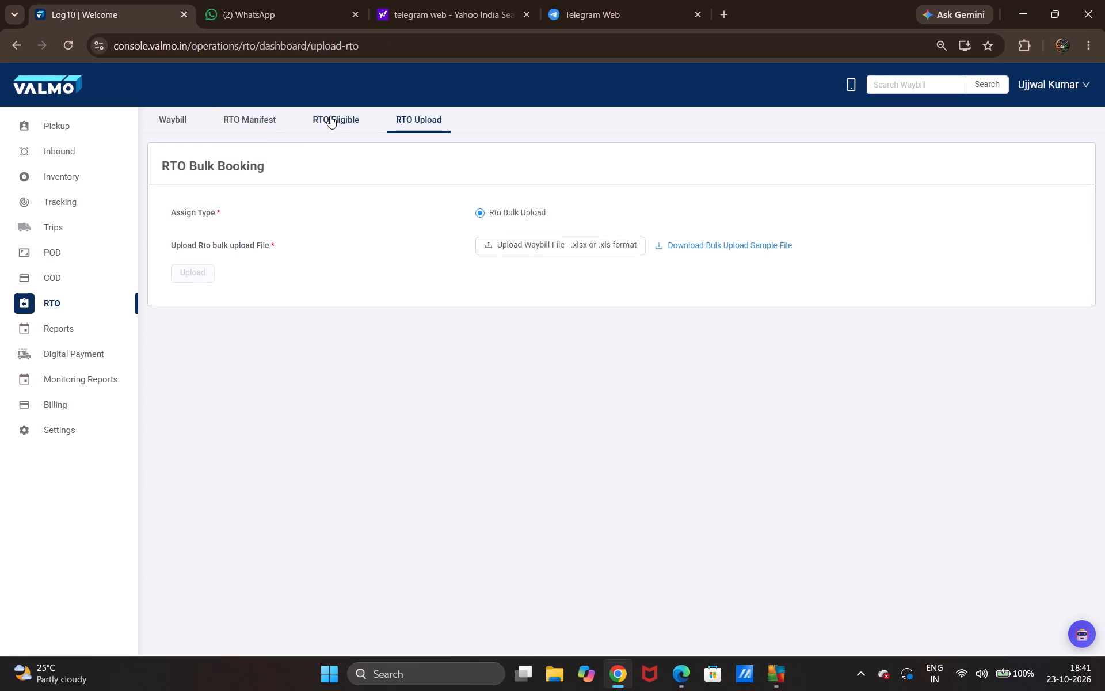
click(174, 122)
click(253, 116)
click(989, 155)
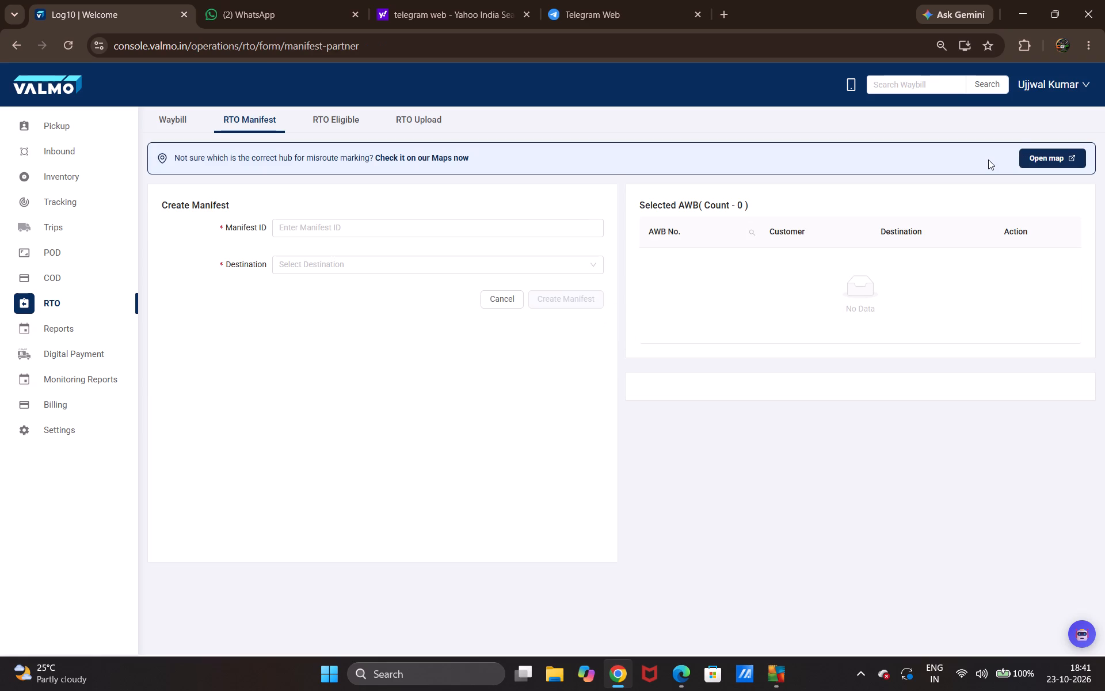
click(316, 234)
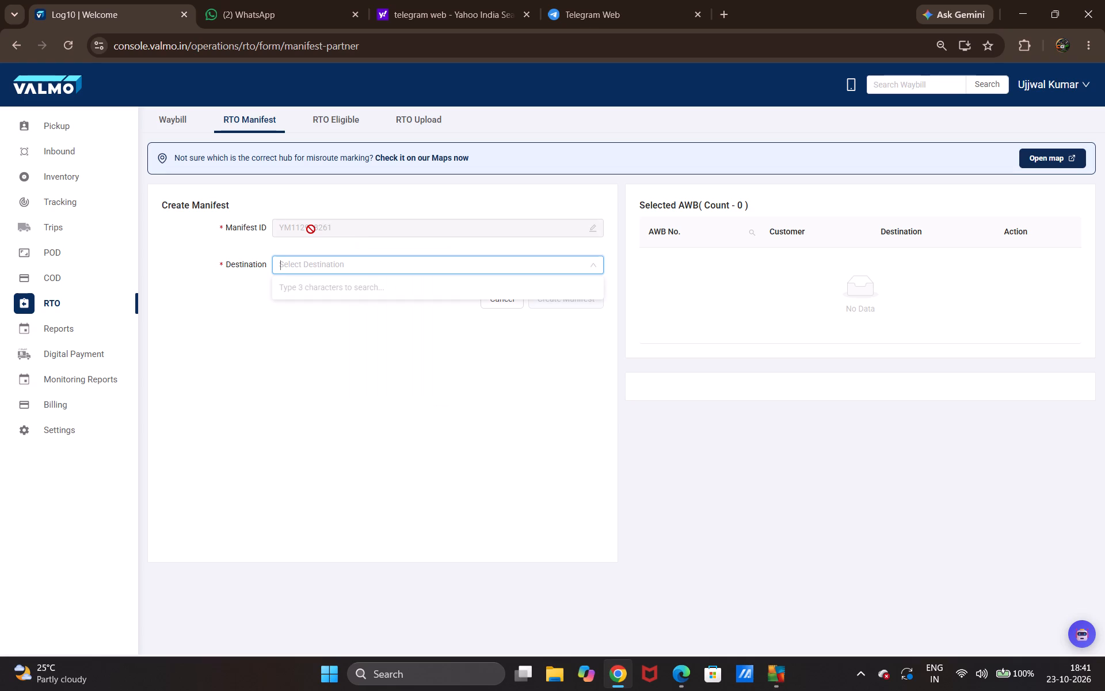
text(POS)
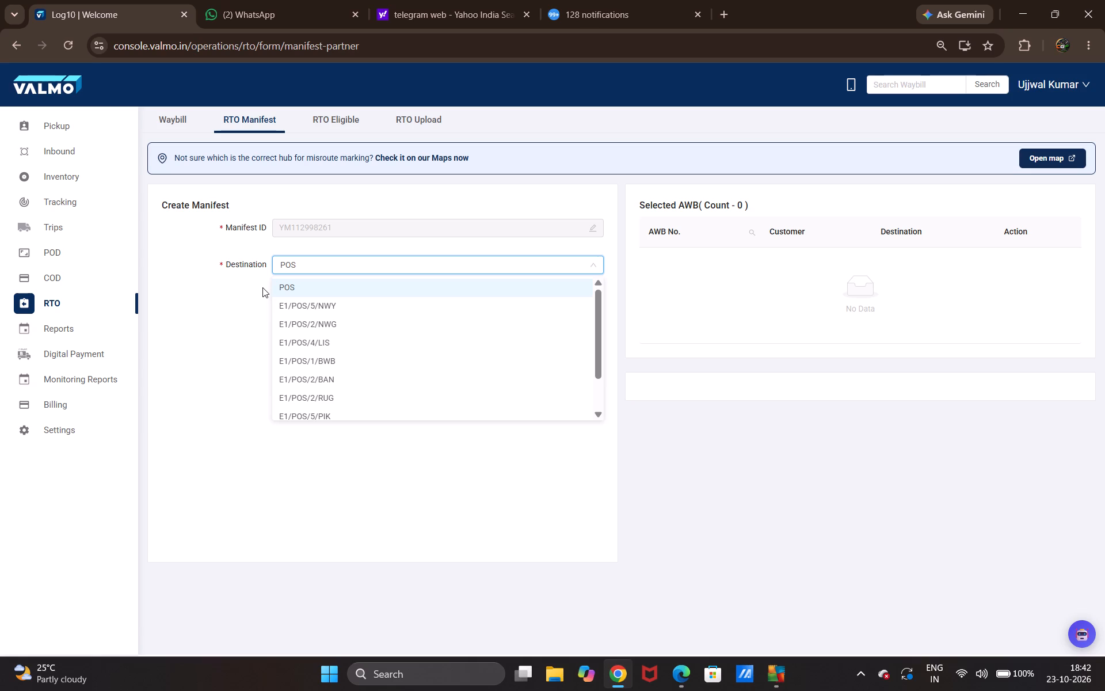
click(295, 284)
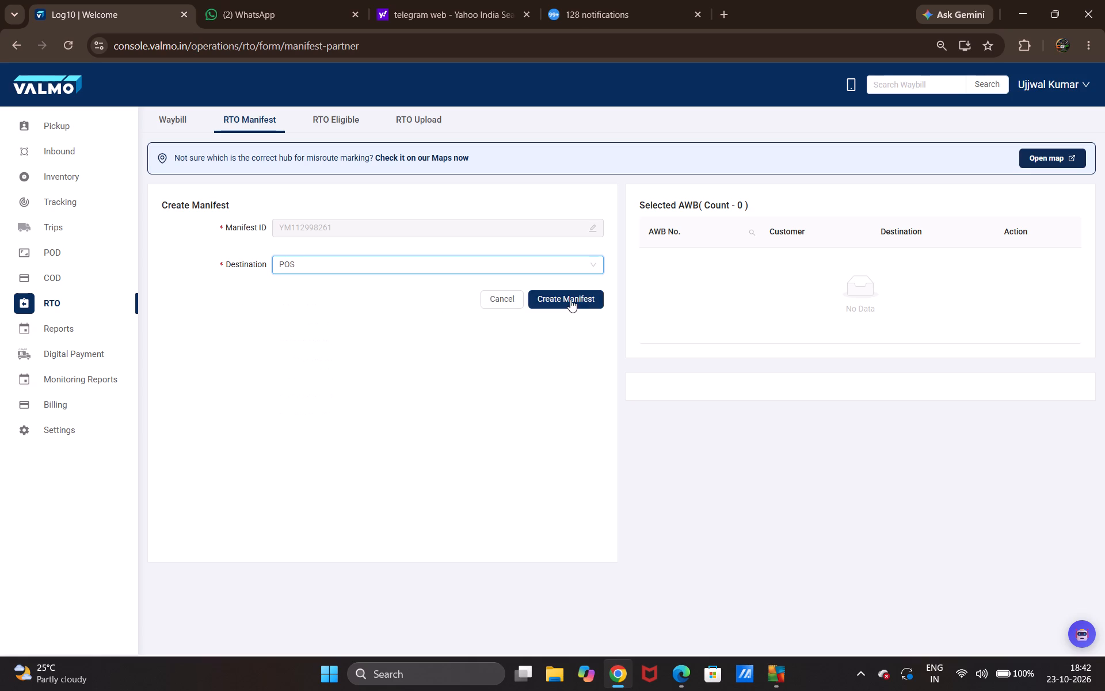
click(569, 298)
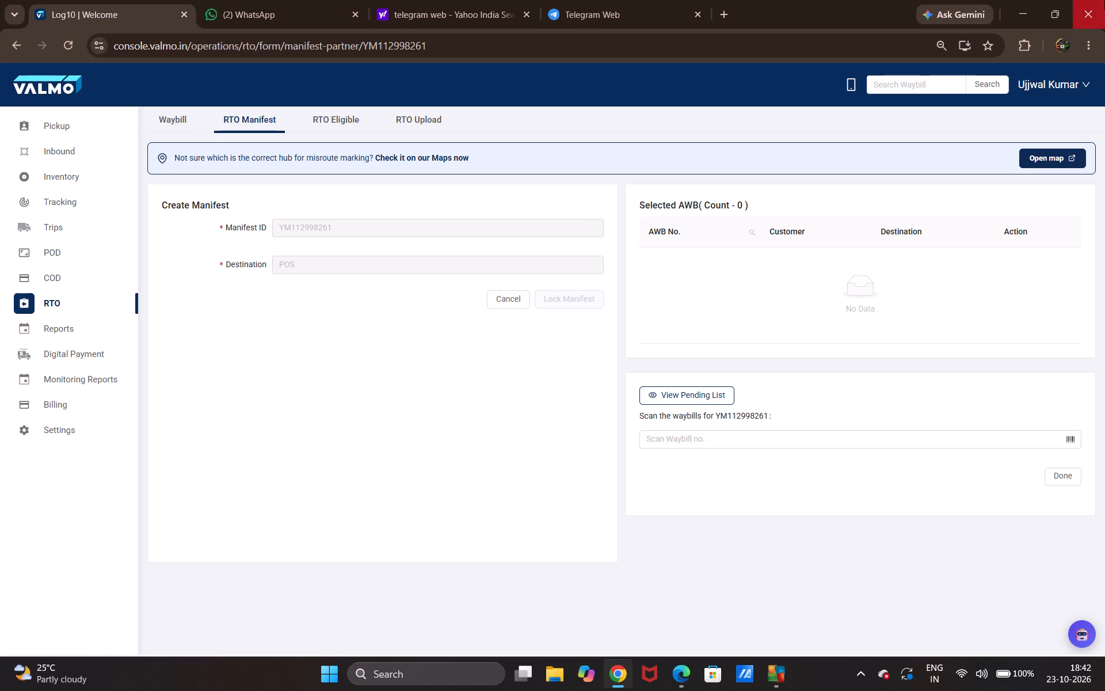
click(715, 445)
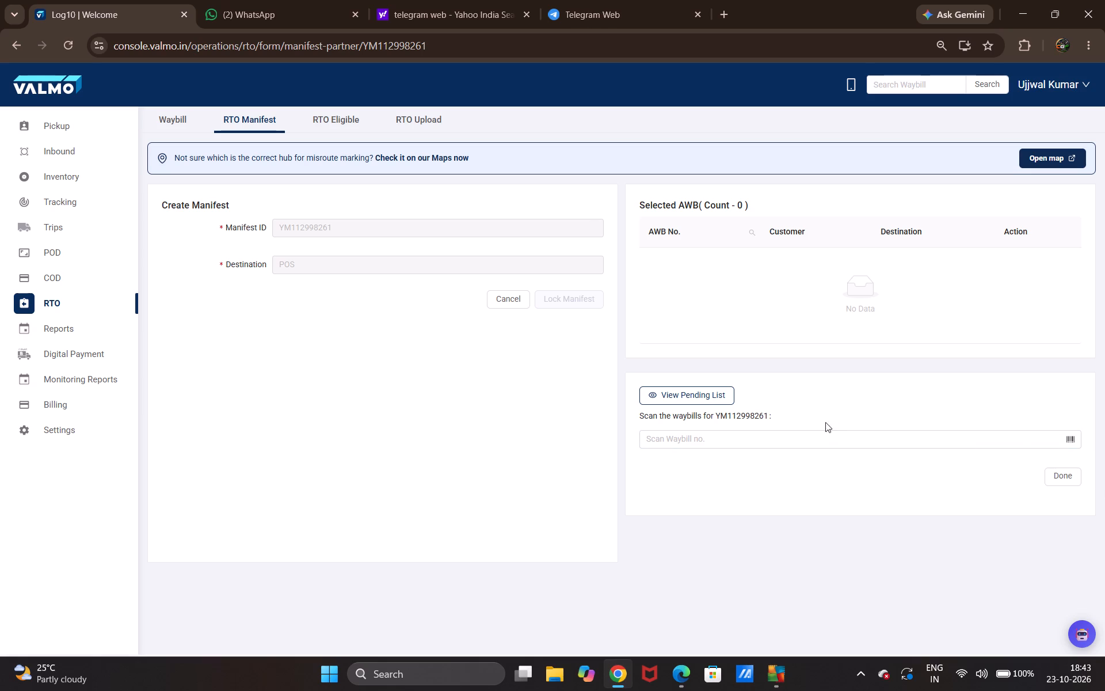
click(694, 436)
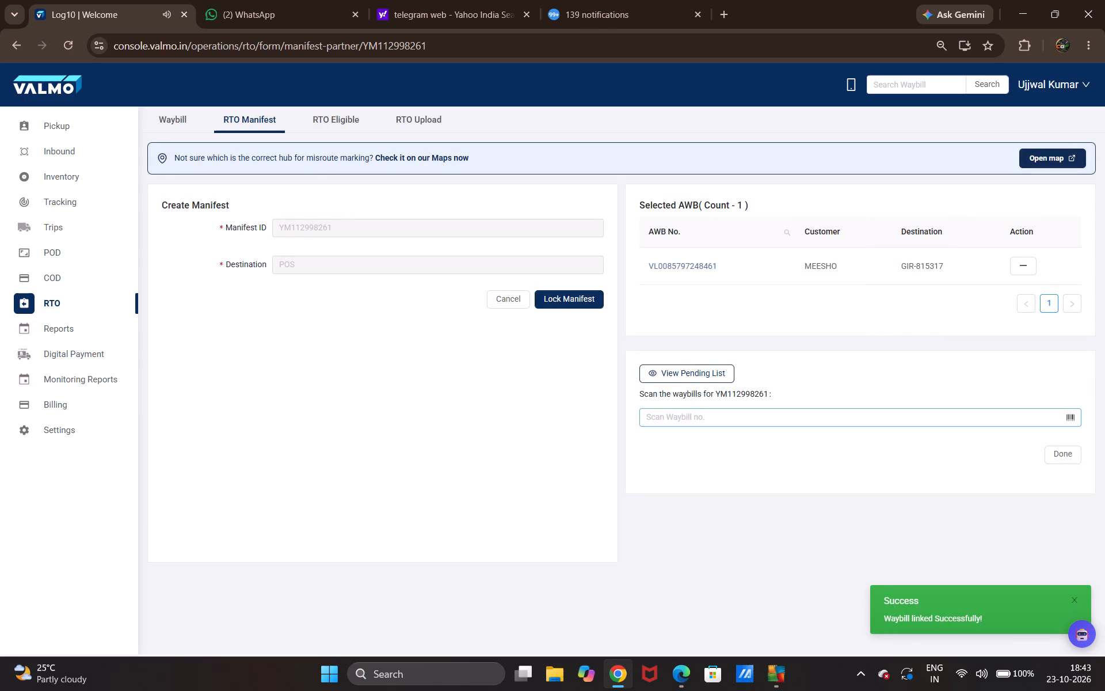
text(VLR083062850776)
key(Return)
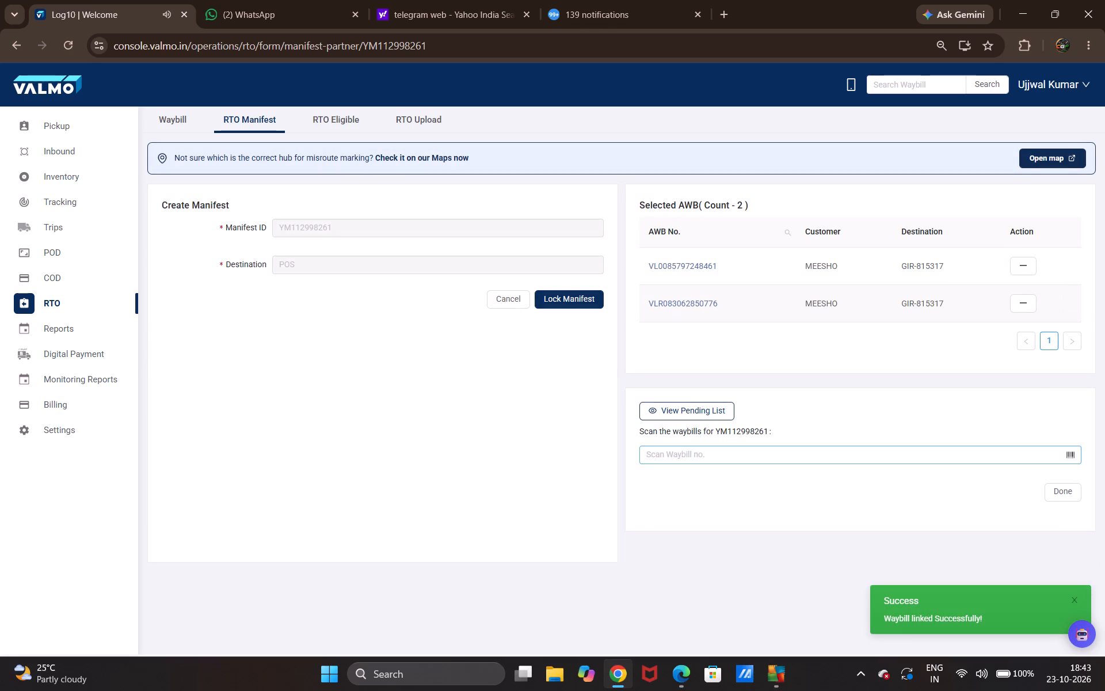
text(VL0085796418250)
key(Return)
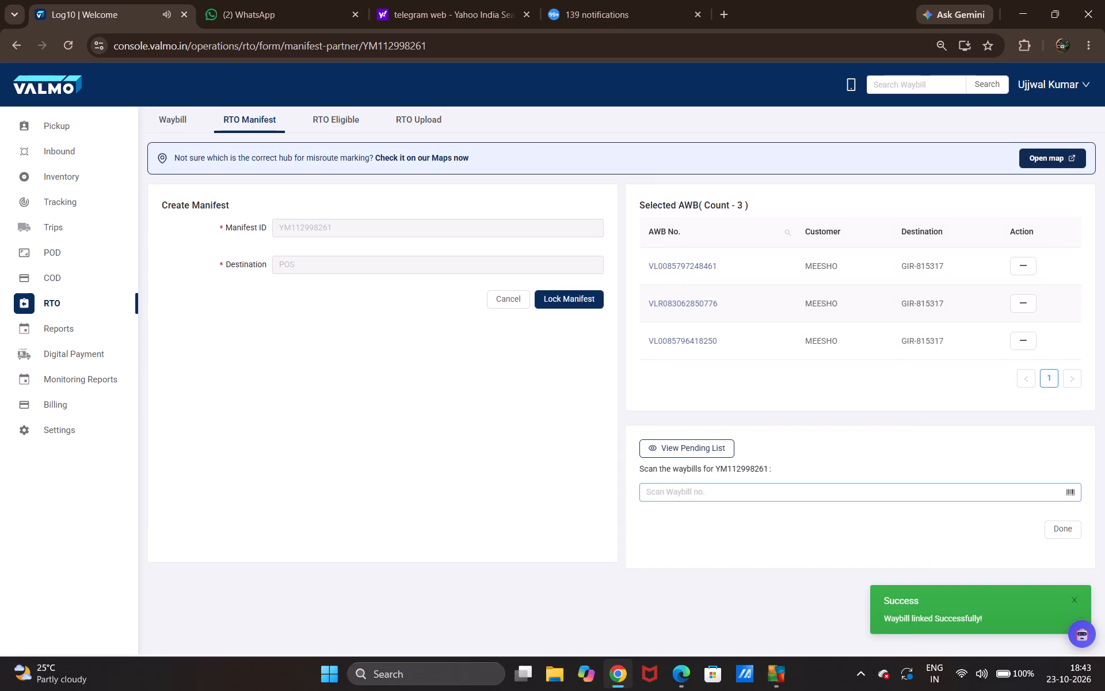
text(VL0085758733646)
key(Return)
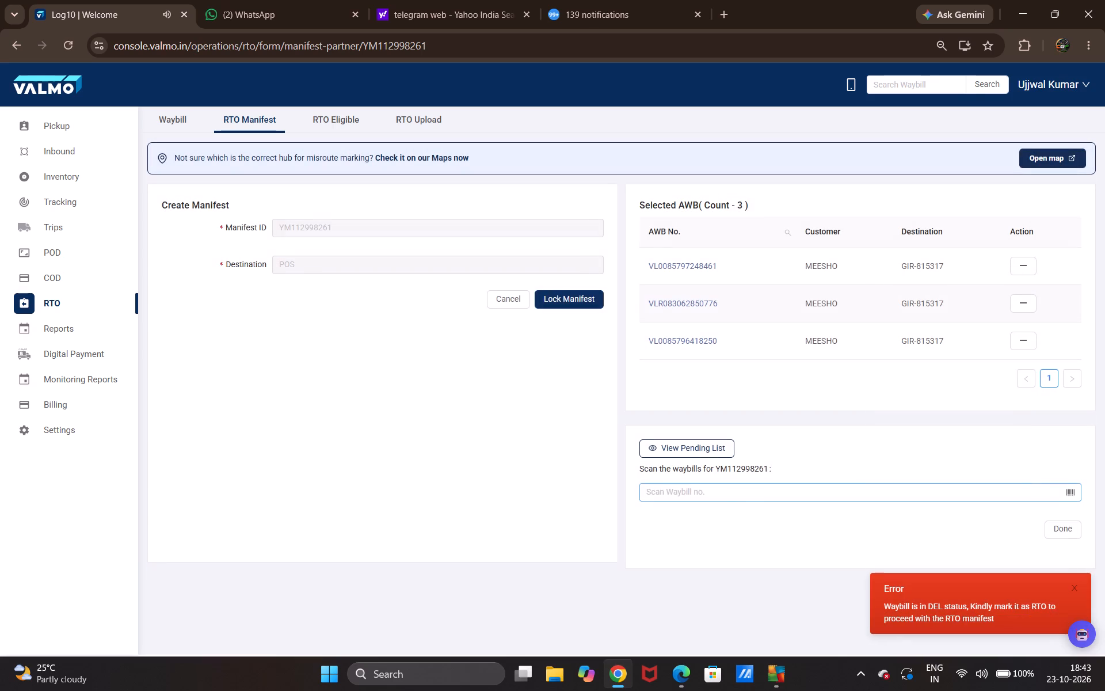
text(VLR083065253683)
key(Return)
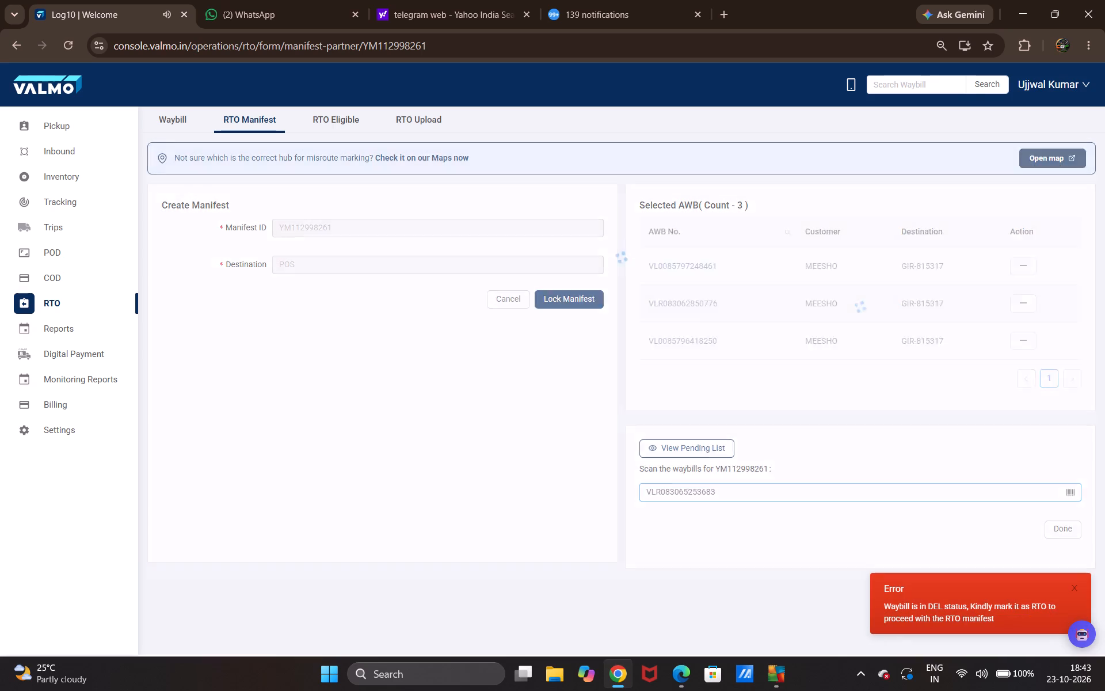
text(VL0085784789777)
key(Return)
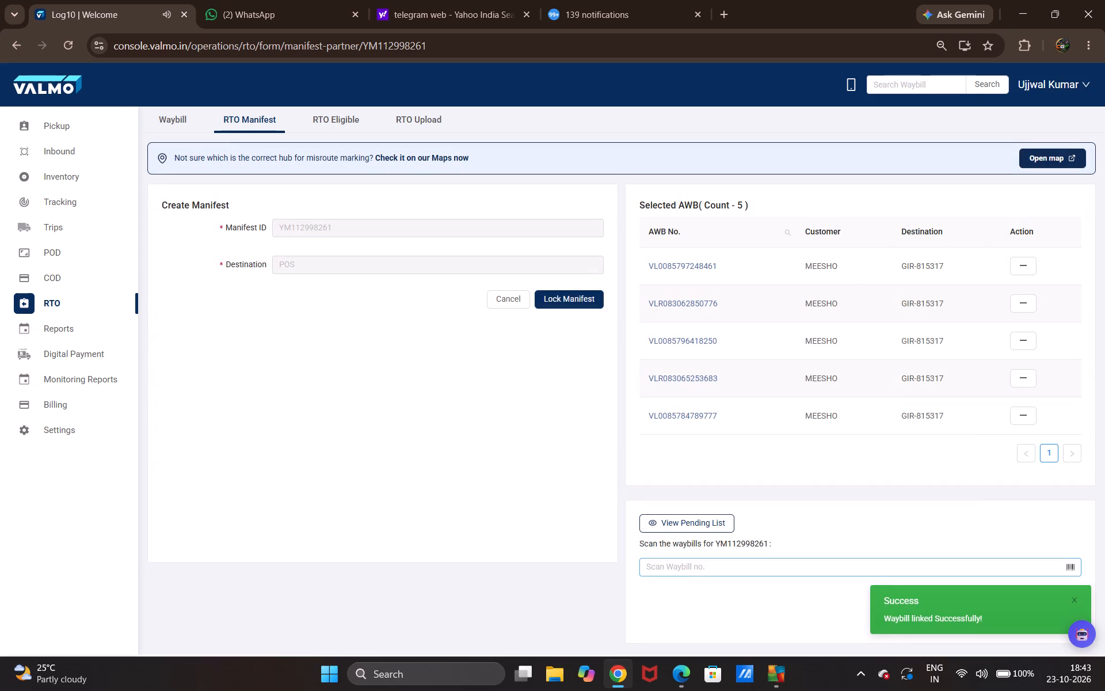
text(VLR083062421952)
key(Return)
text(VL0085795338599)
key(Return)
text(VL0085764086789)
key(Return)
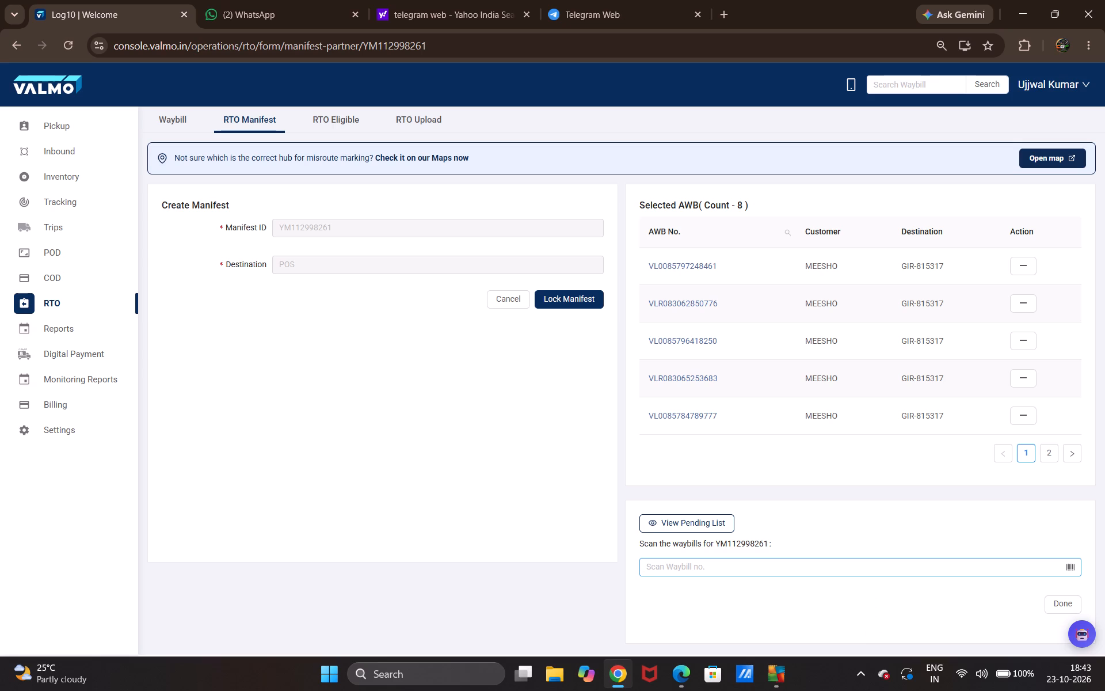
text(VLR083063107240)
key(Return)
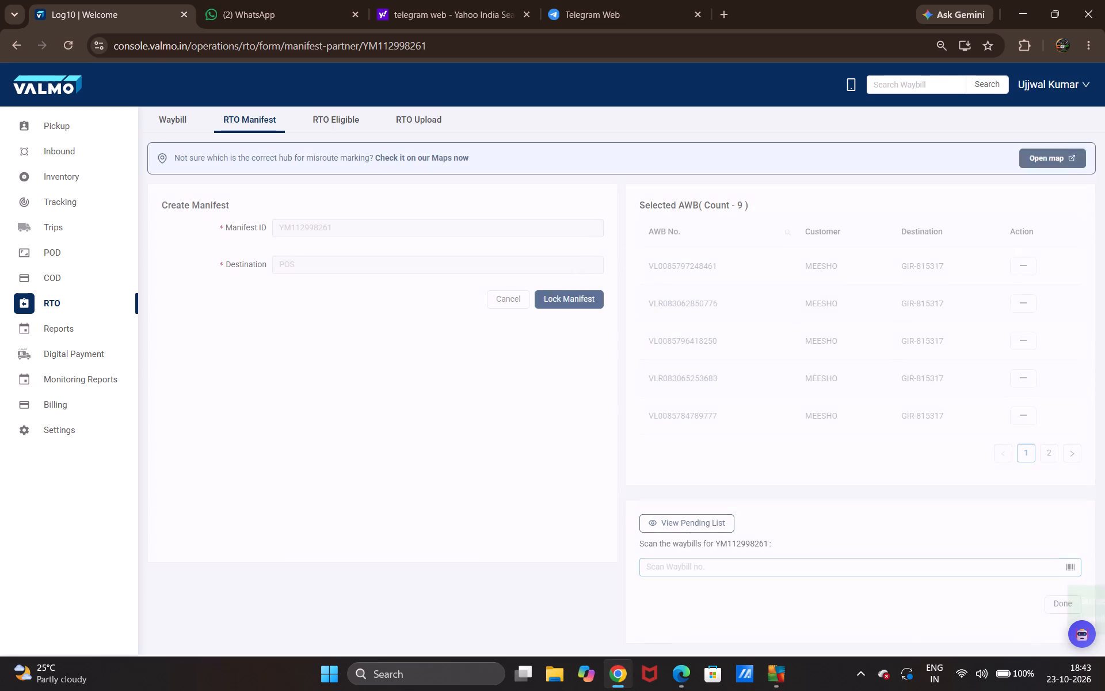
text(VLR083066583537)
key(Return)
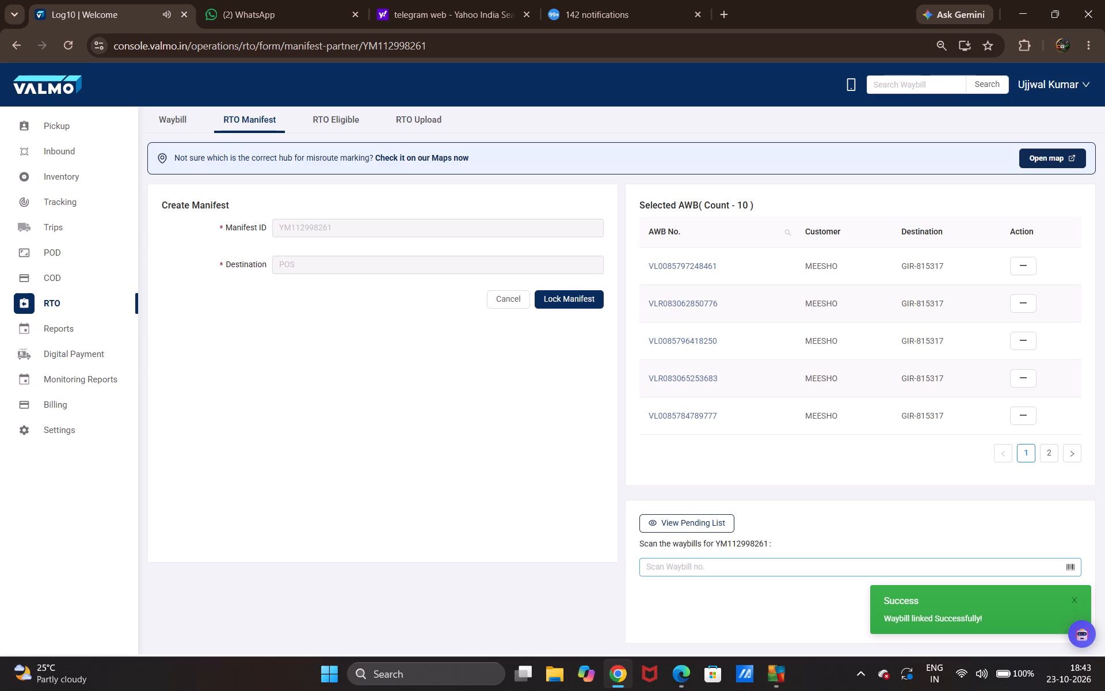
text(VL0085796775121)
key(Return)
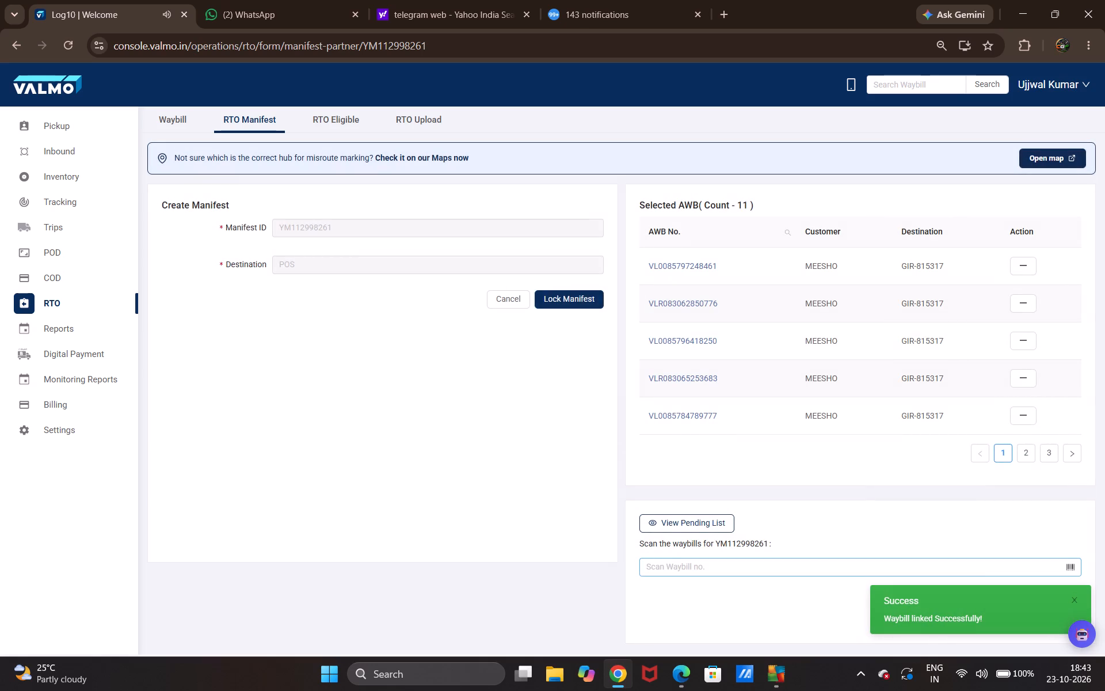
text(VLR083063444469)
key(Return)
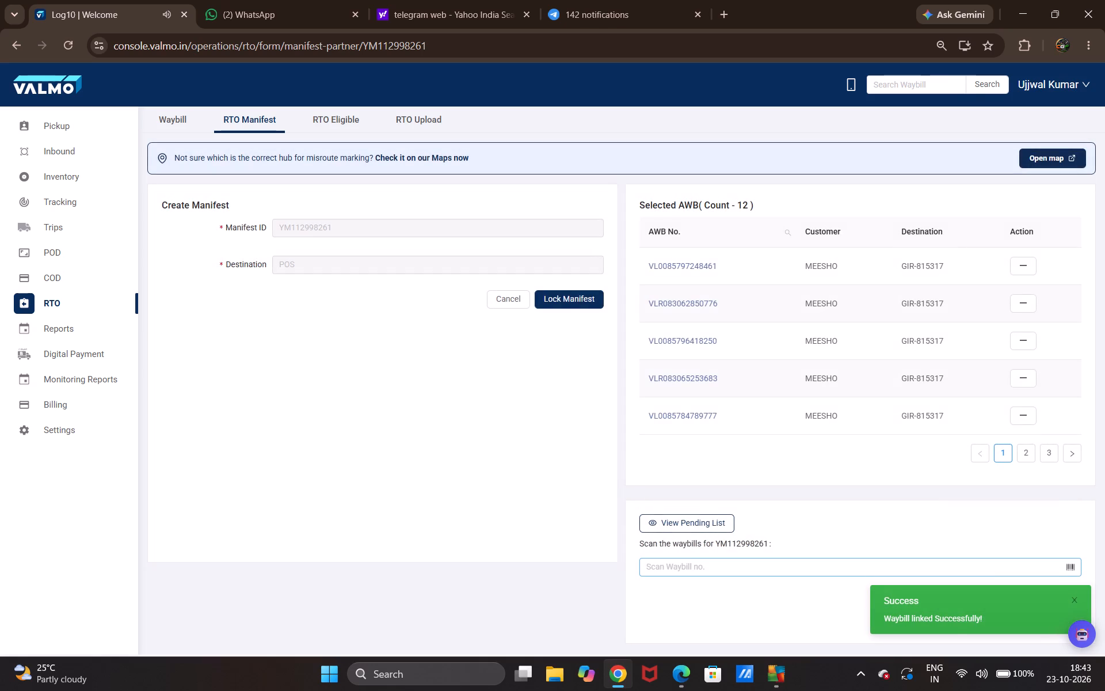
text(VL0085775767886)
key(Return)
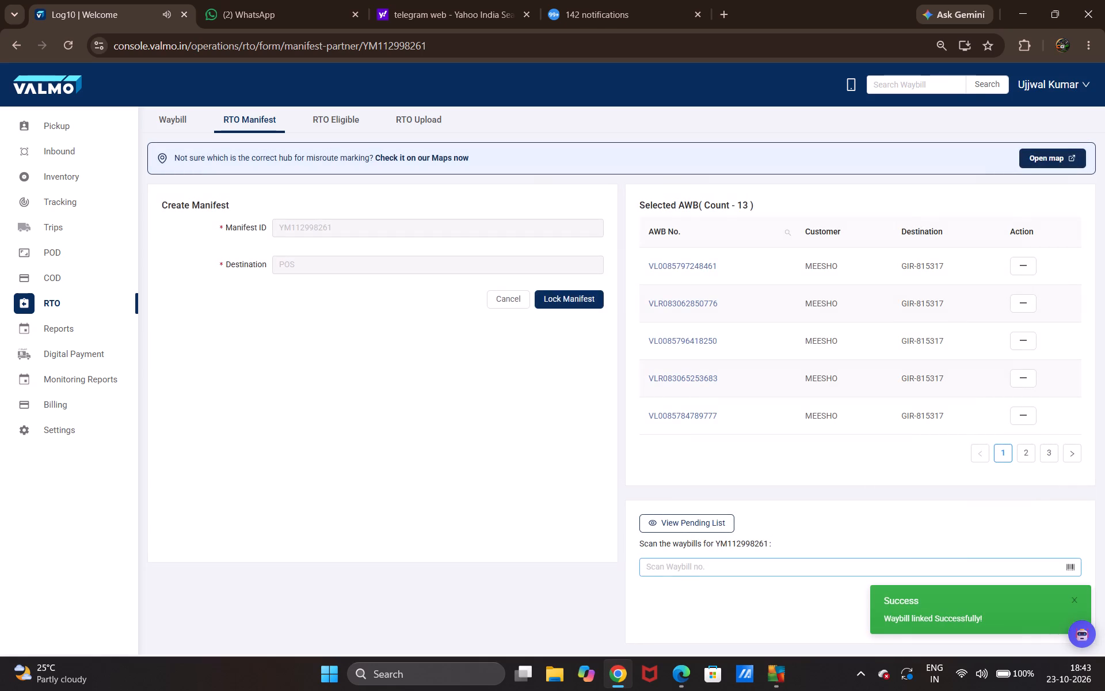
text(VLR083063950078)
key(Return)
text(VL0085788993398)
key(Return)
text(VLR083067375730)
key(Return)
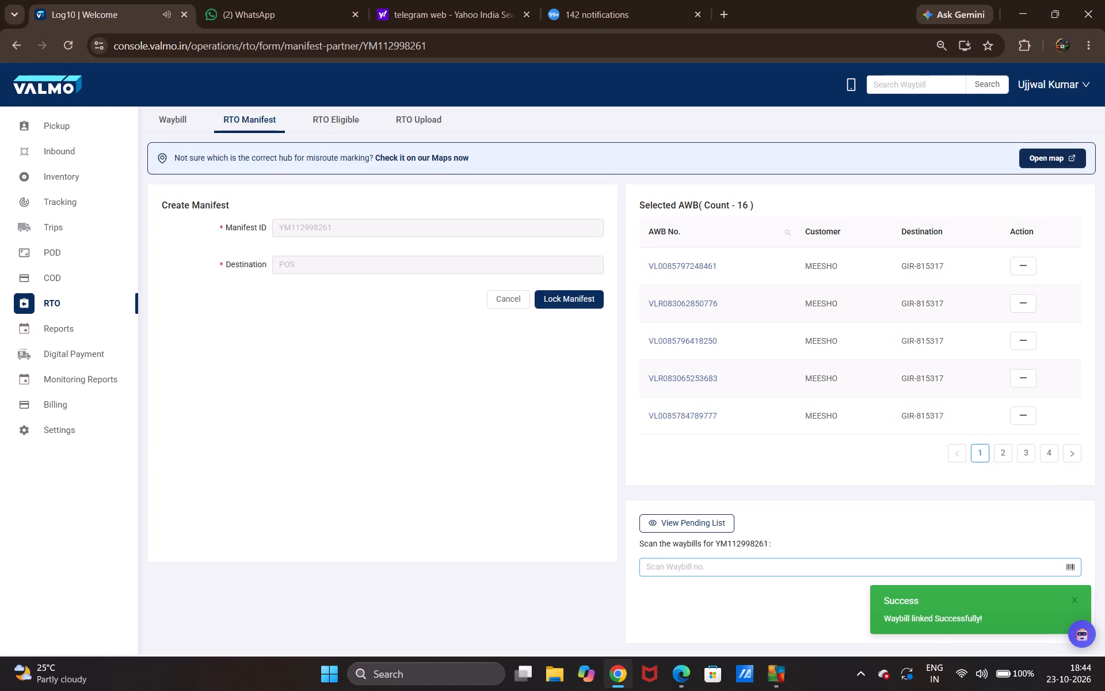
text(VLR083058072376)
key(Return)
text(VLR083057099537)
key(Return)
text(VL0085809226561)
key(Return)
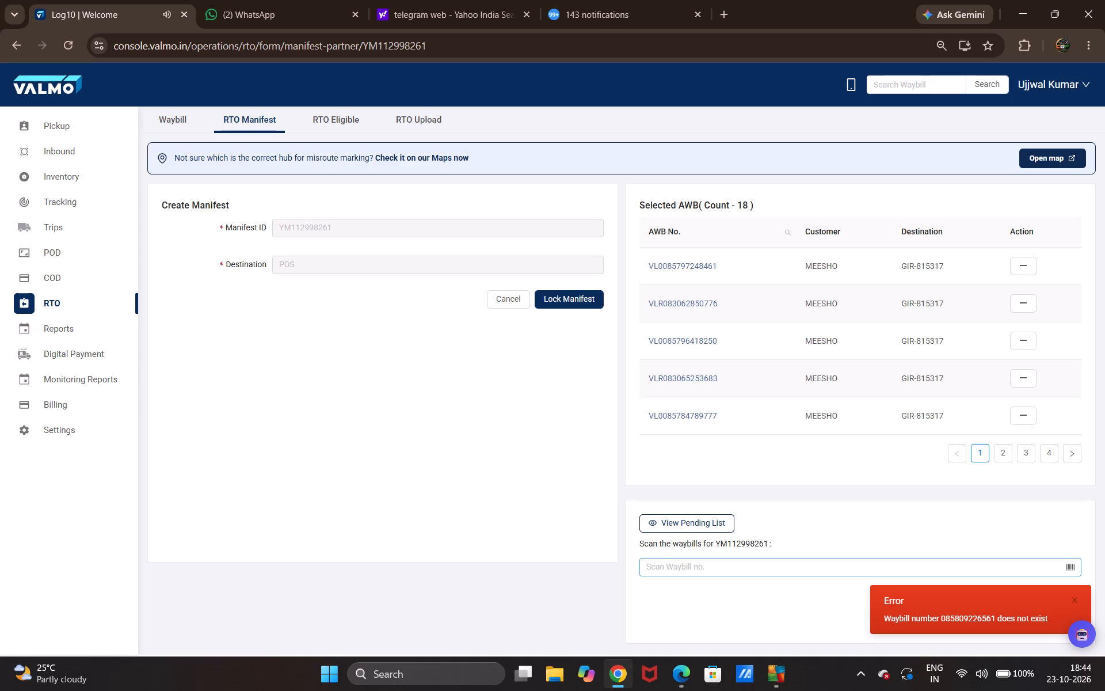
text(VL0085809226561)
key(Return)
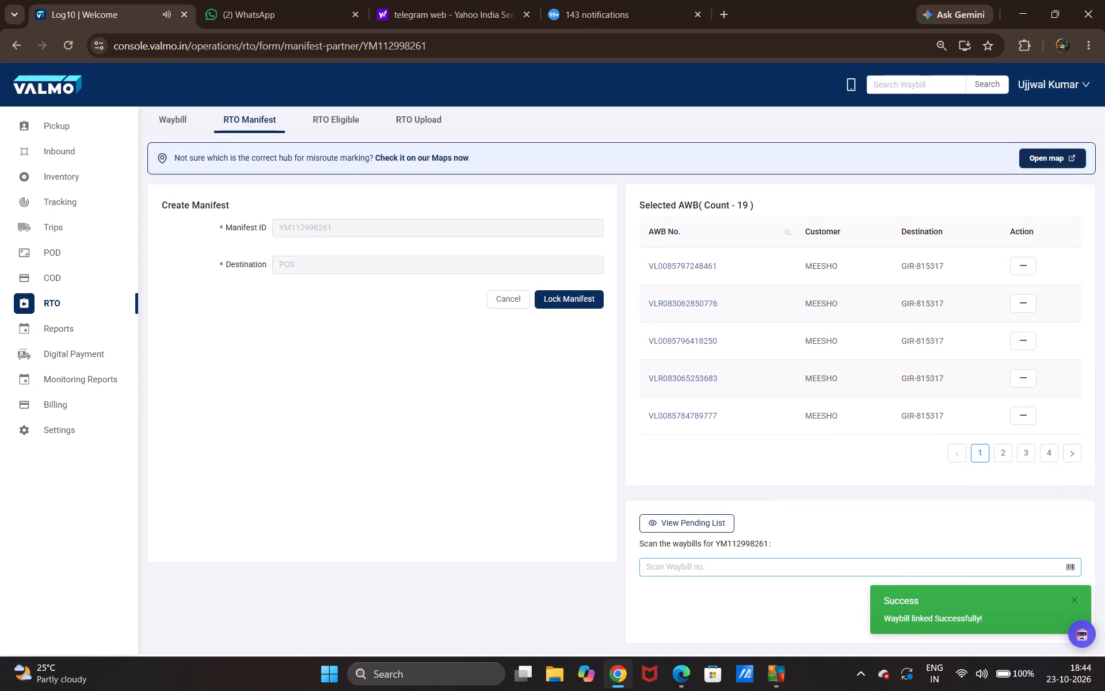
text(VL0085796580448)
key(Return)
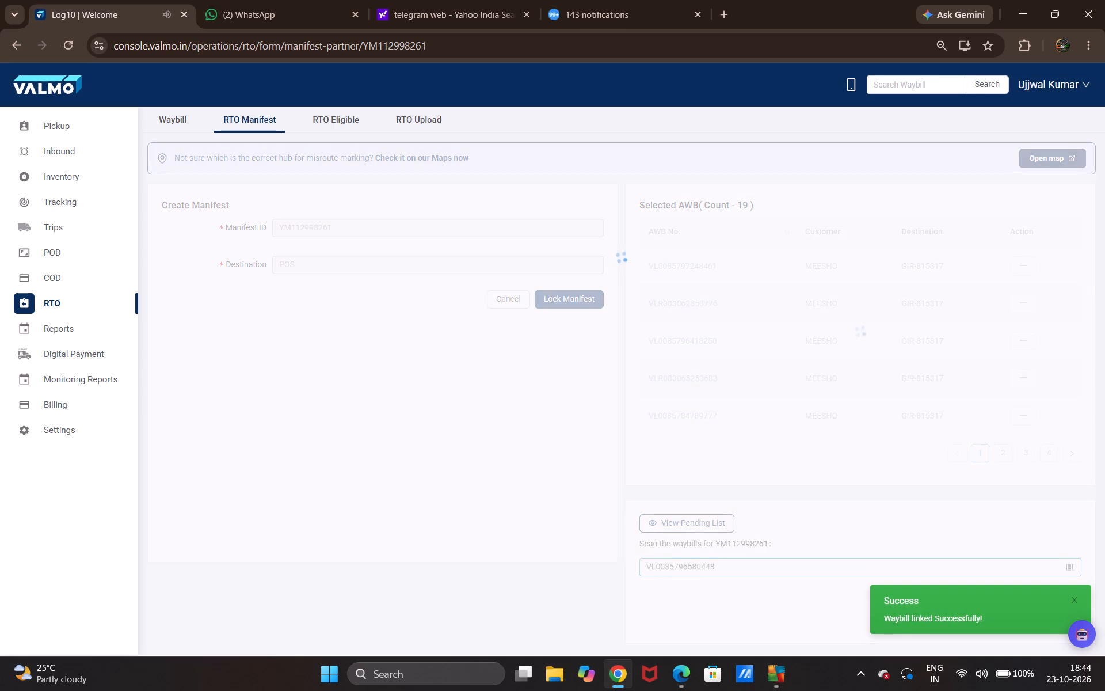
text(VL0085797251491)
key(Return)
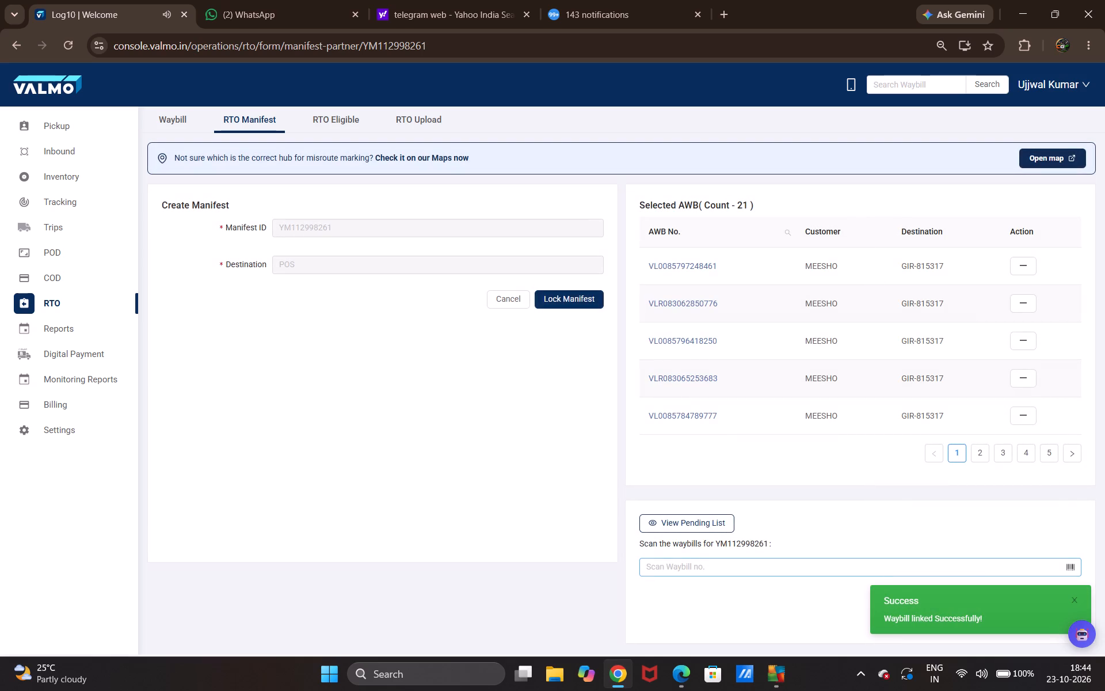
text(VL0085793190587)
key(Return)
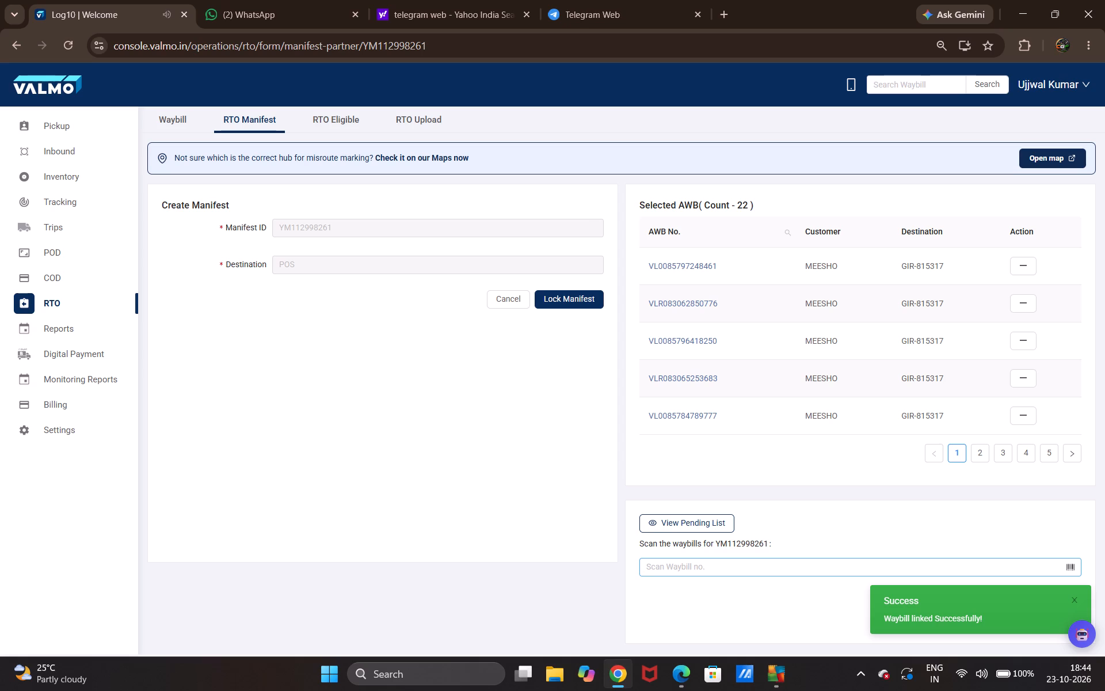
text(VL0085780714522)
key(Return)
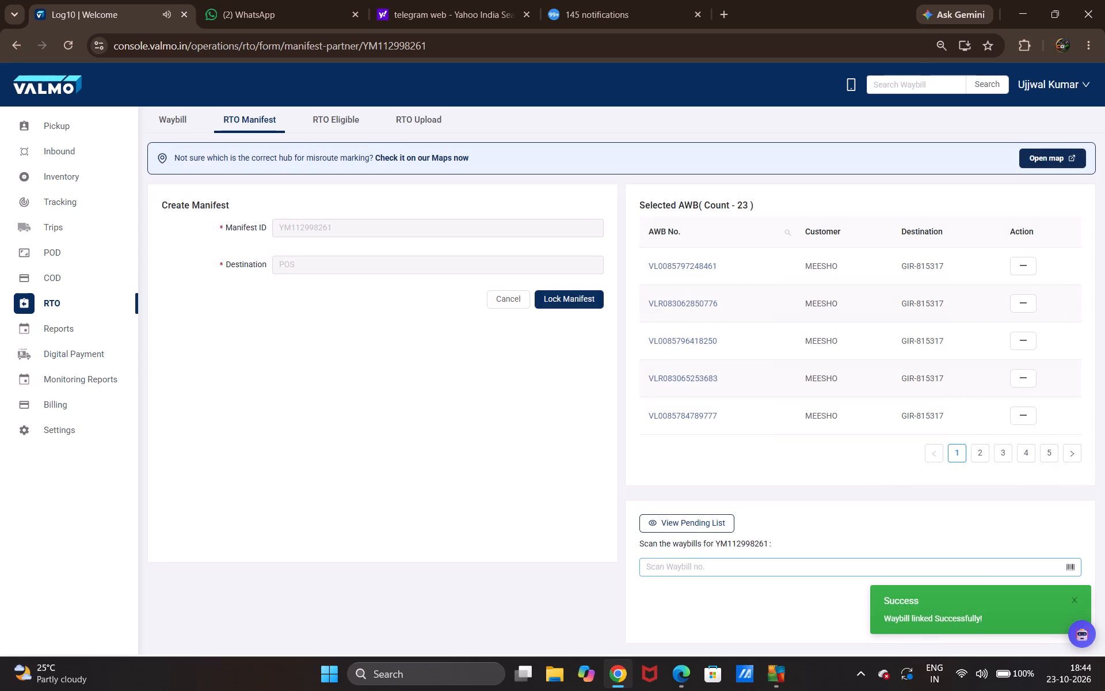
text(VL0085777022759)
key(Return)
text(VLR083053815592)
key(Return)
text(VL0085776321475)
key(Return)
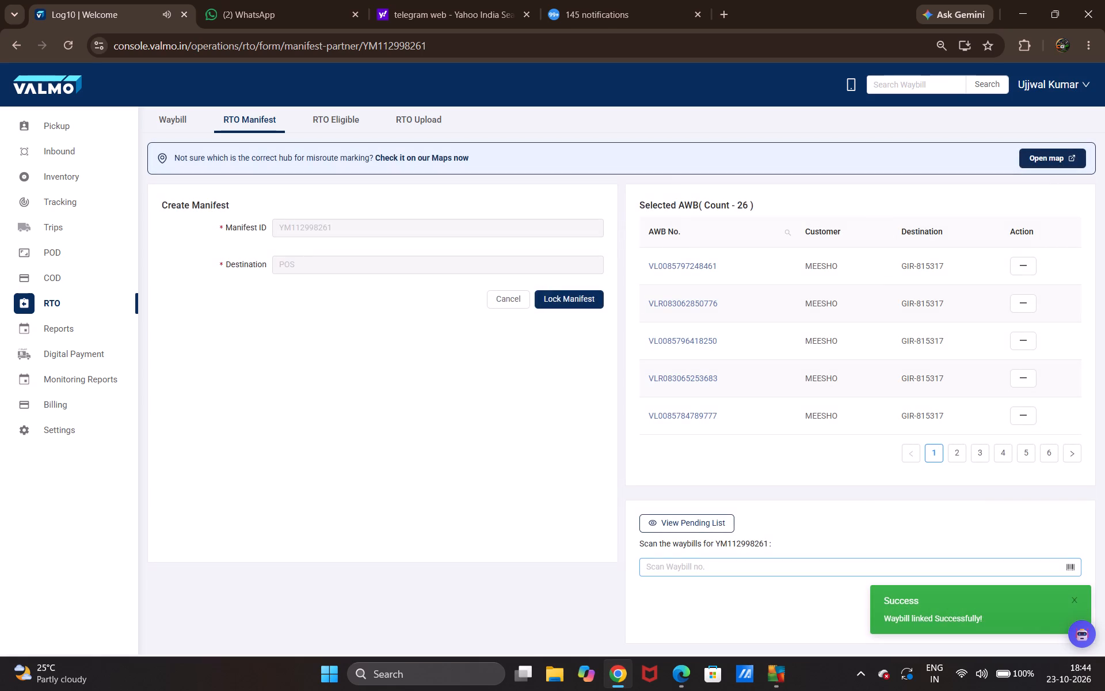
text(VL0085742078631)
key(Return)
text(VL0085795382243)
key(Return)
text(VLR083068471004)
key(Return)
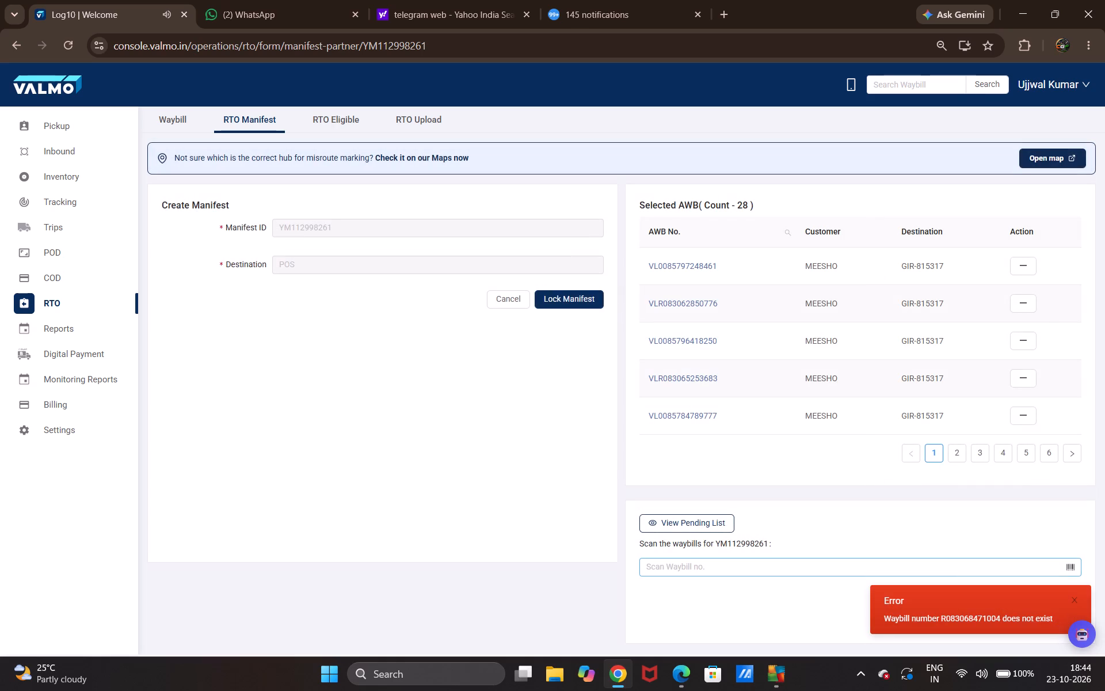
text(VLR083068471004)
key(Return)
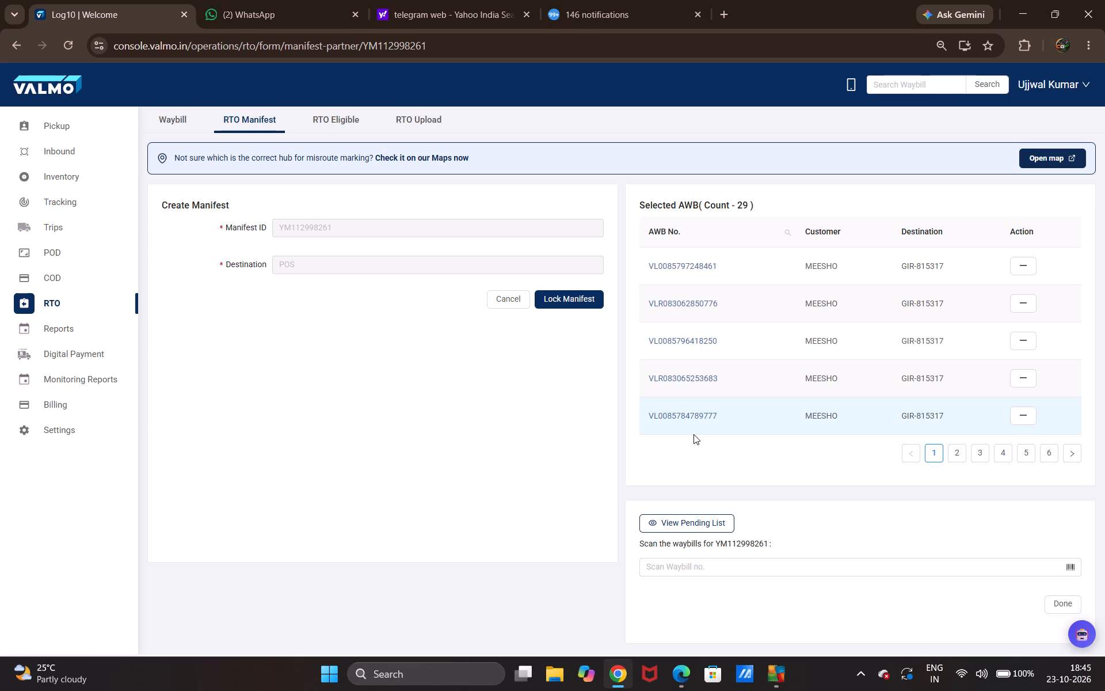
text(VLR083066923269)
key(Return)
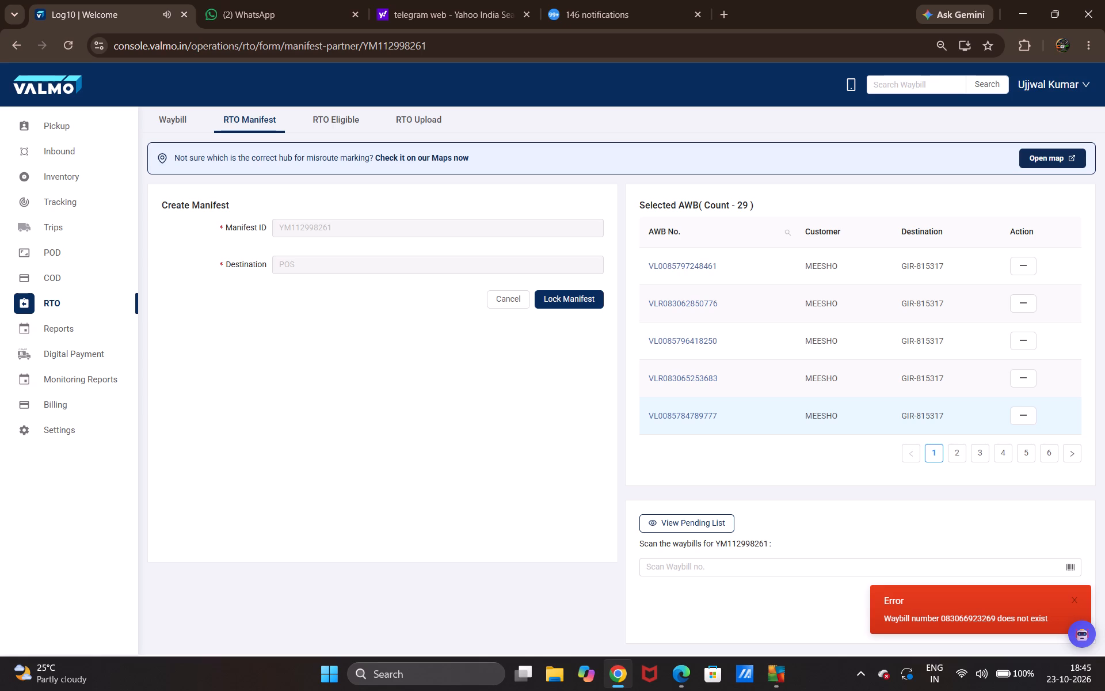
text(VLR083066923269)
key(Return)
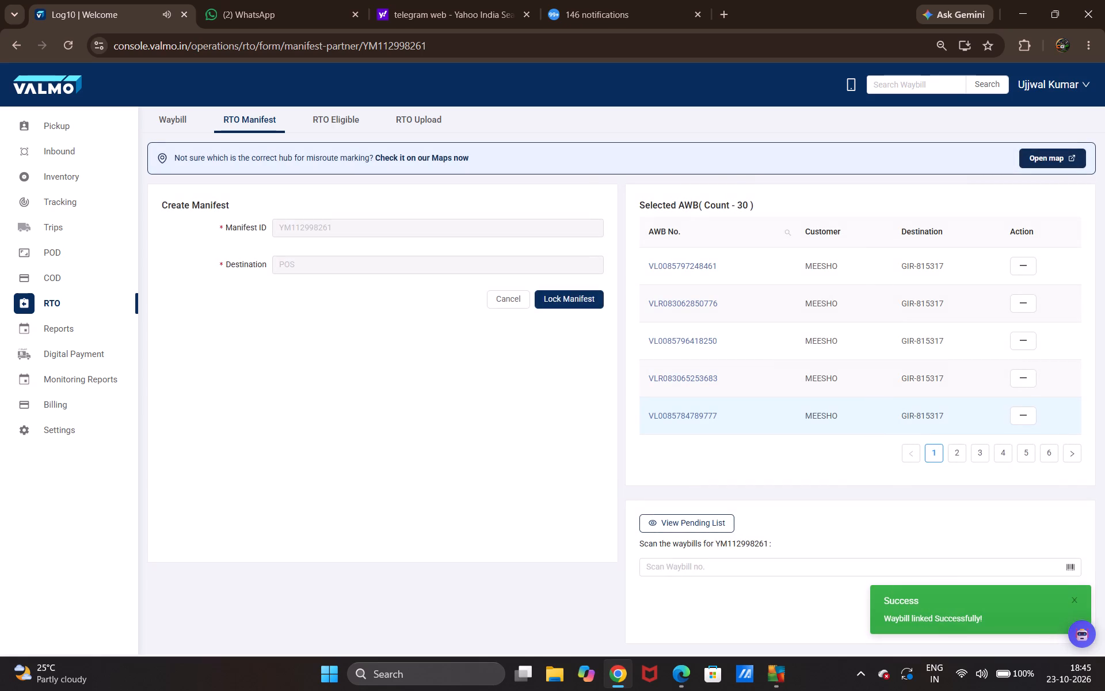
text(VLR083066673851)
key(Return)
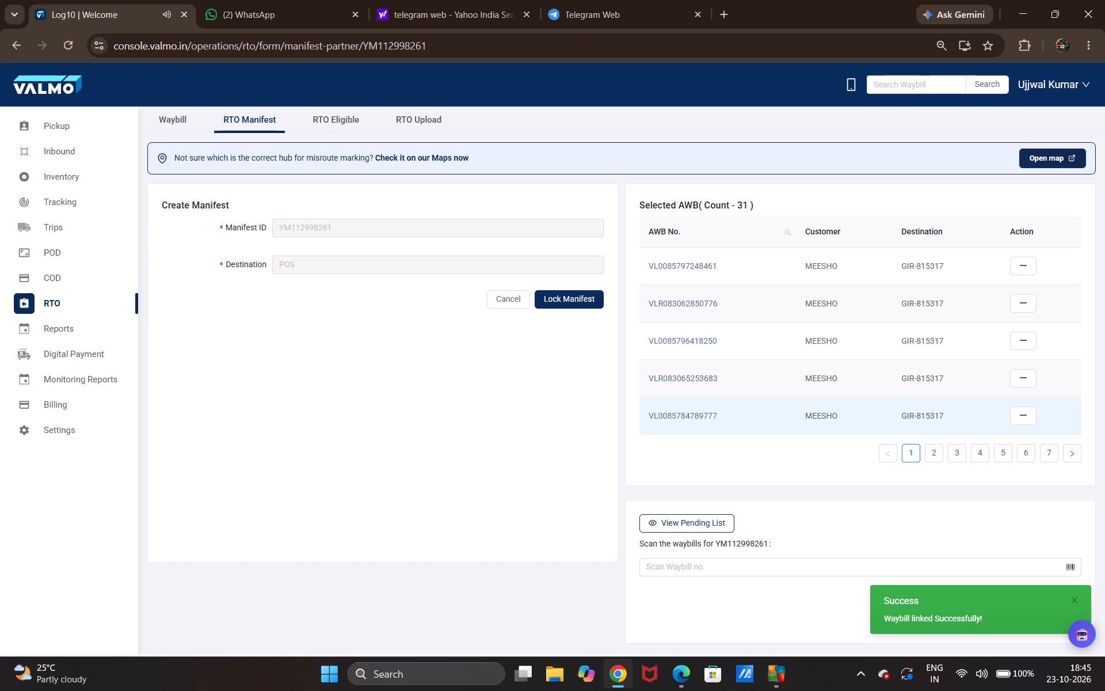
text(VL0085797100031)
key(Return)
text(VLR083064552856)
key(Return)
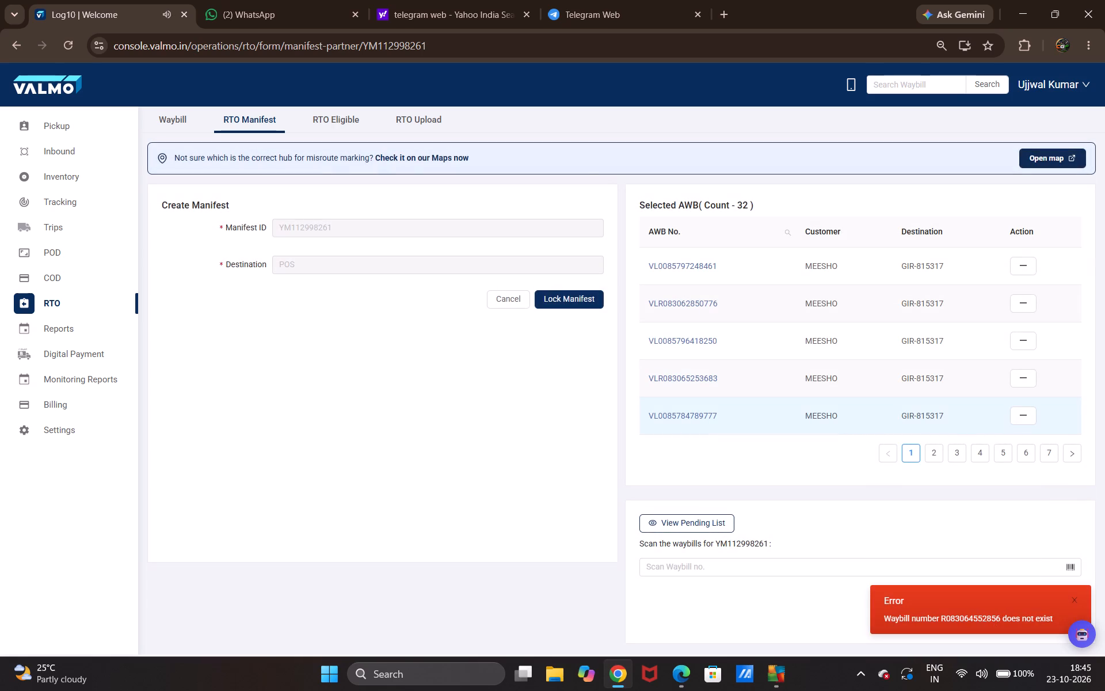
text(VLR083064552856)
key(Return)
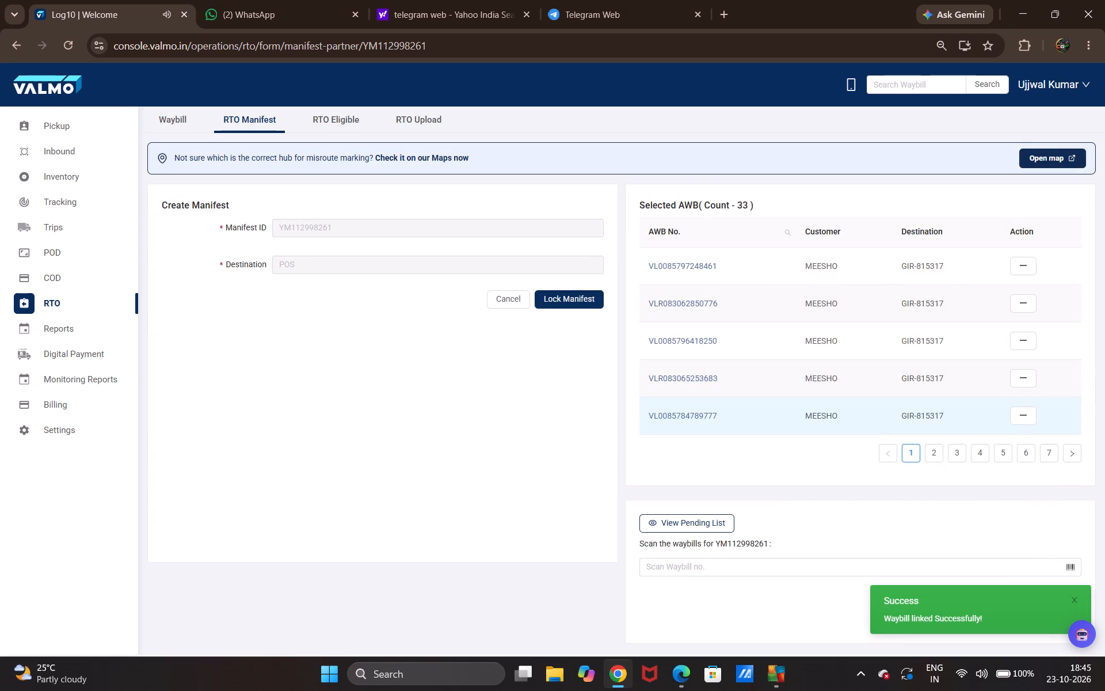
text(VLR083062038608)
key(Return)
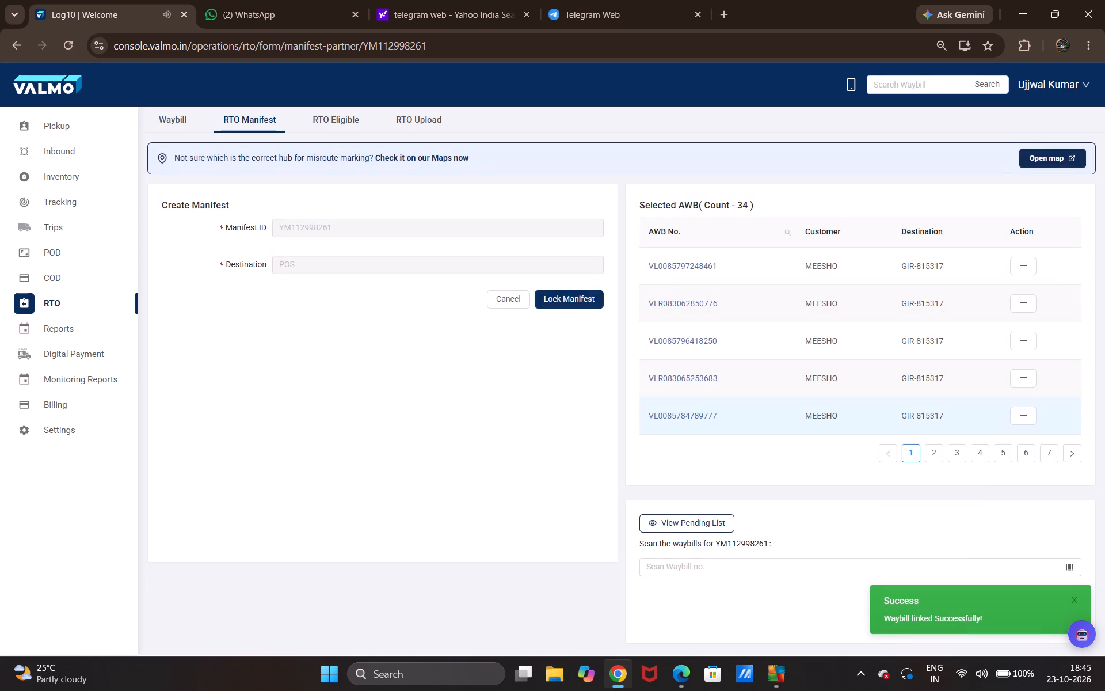
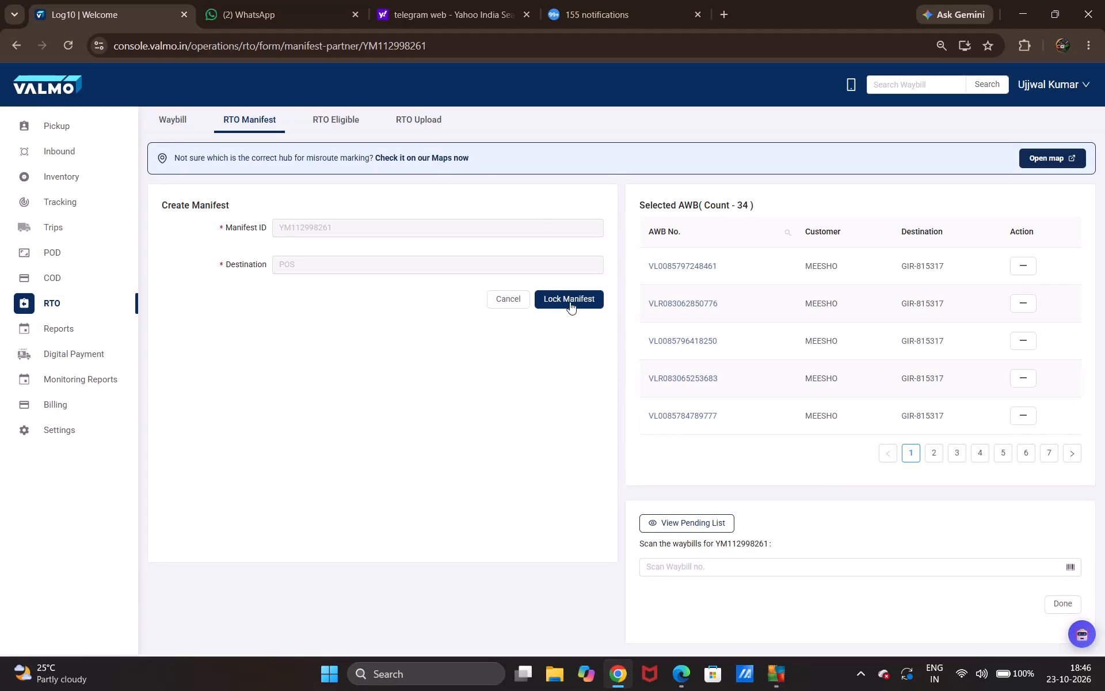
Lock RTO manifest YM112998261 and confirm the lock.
click(570, 301)
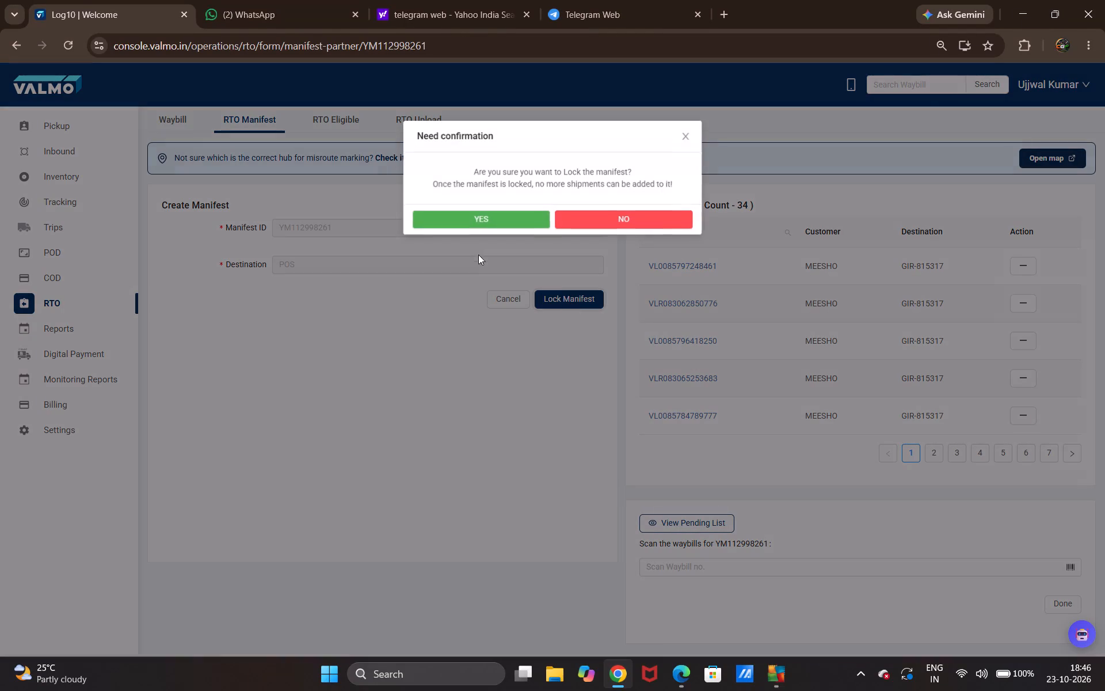
click(485, 207)
click(487, 215)
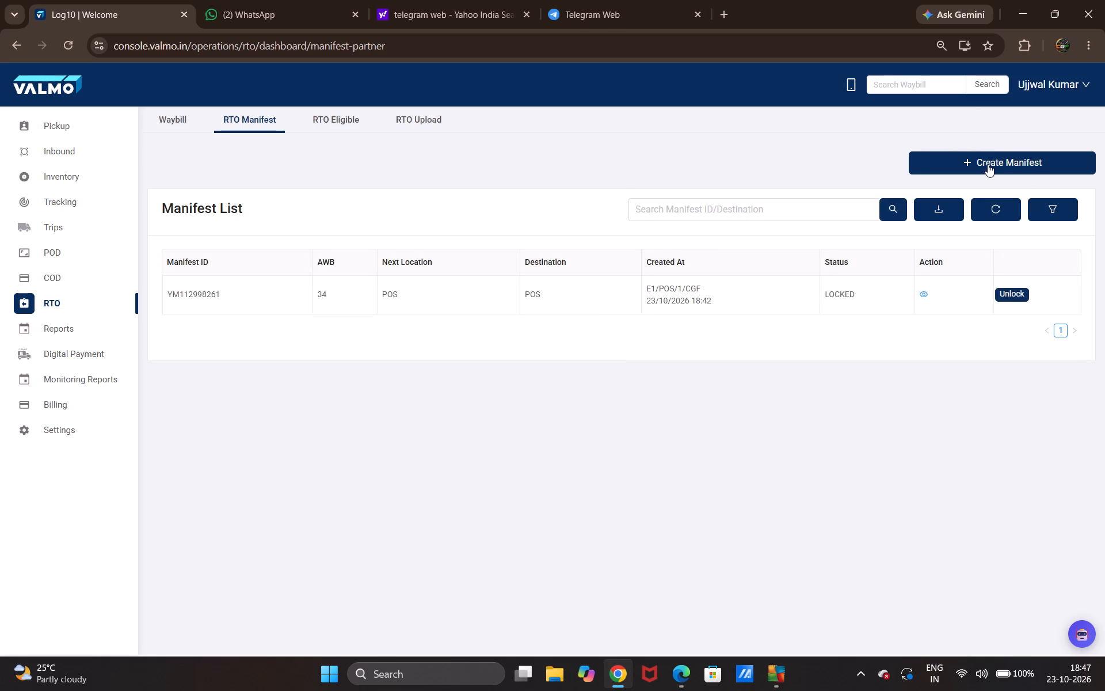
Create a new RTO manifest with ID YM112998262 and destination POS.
click(988, 164)
click(372, 229)
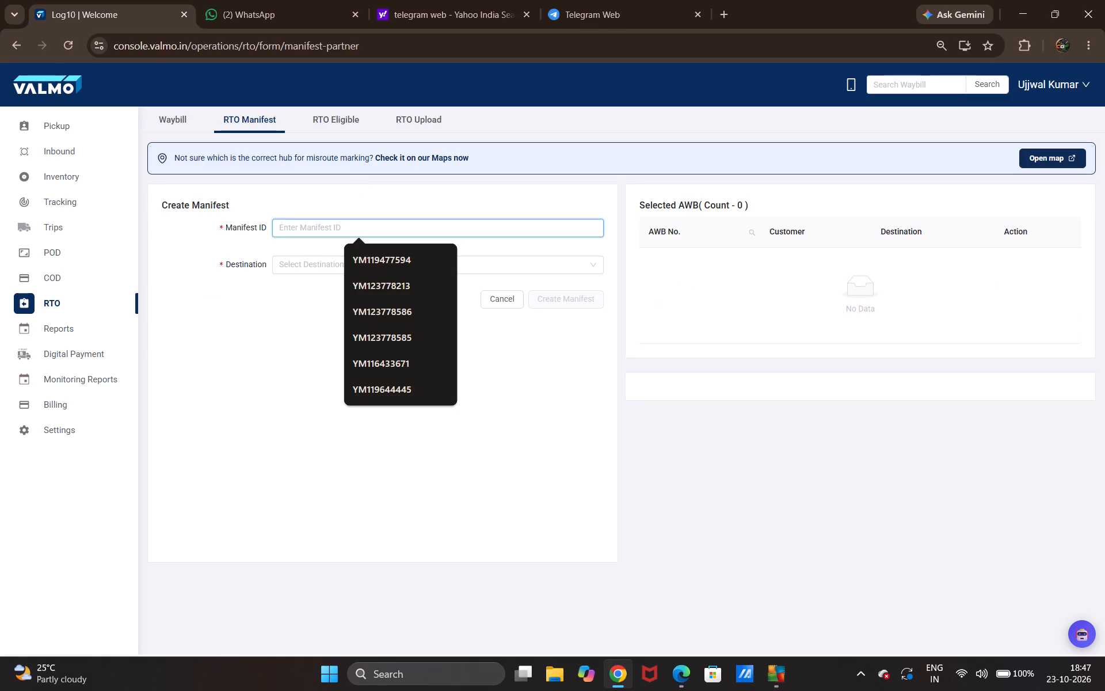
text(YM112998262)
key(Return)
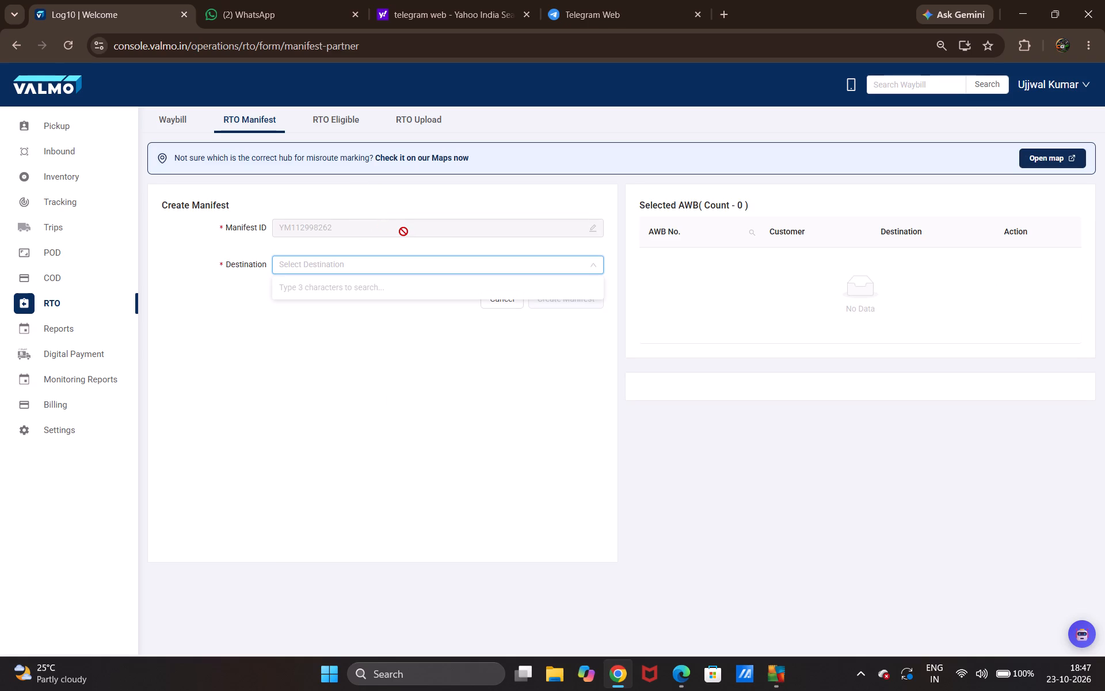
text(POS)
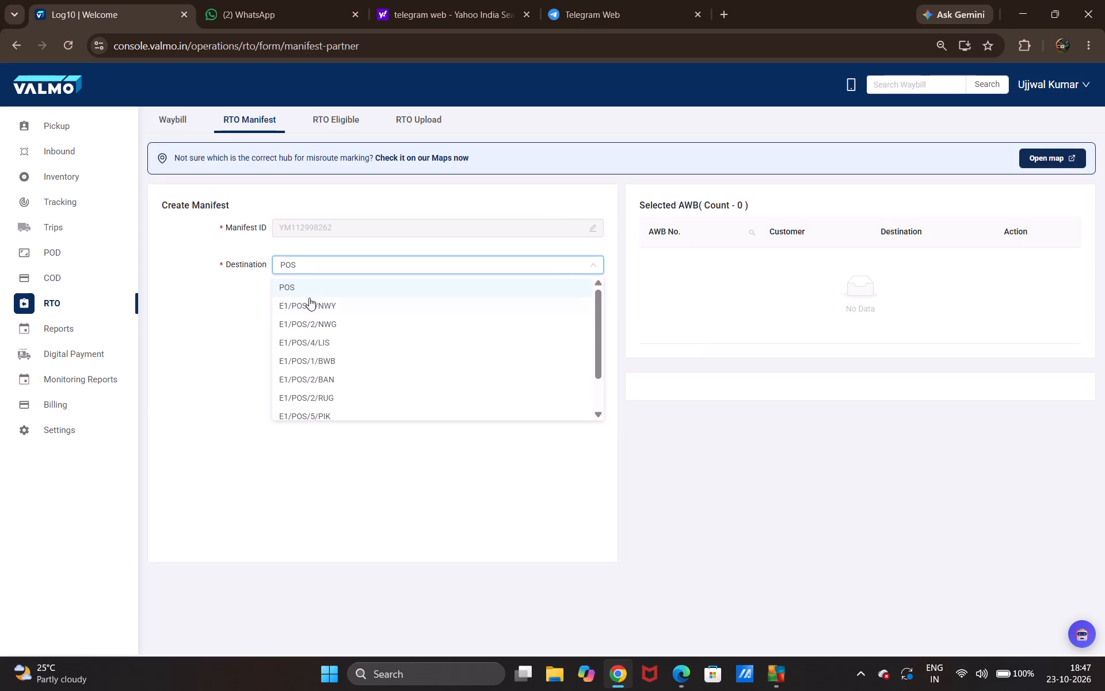
click(284, 284)
click(554, 296)
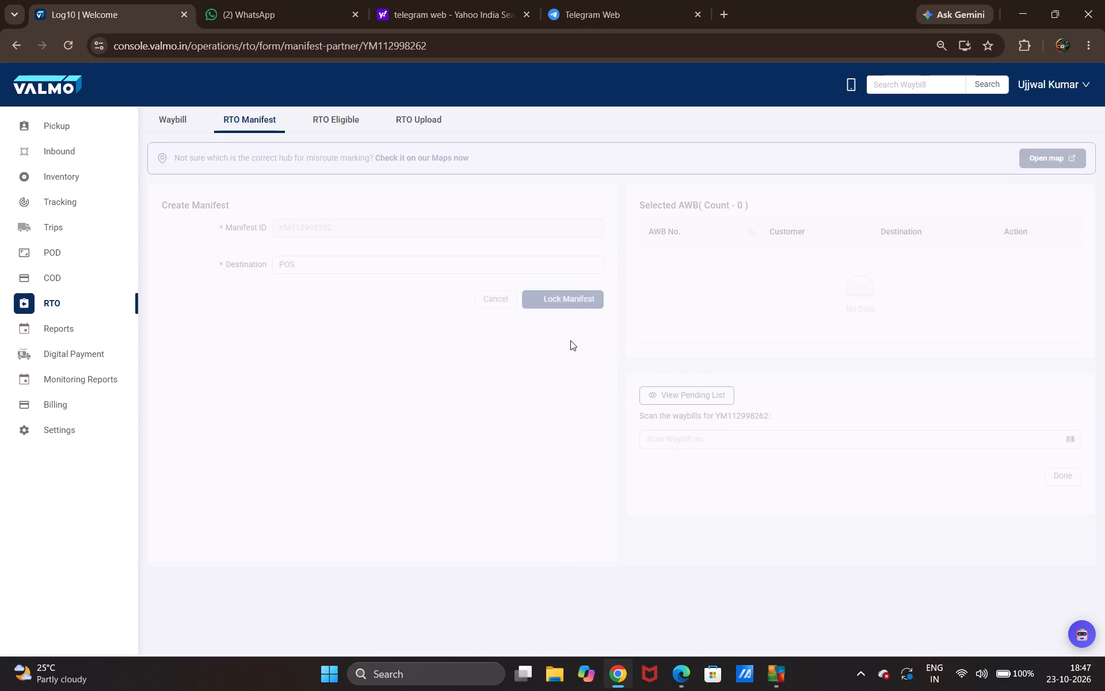
click(710, 442)
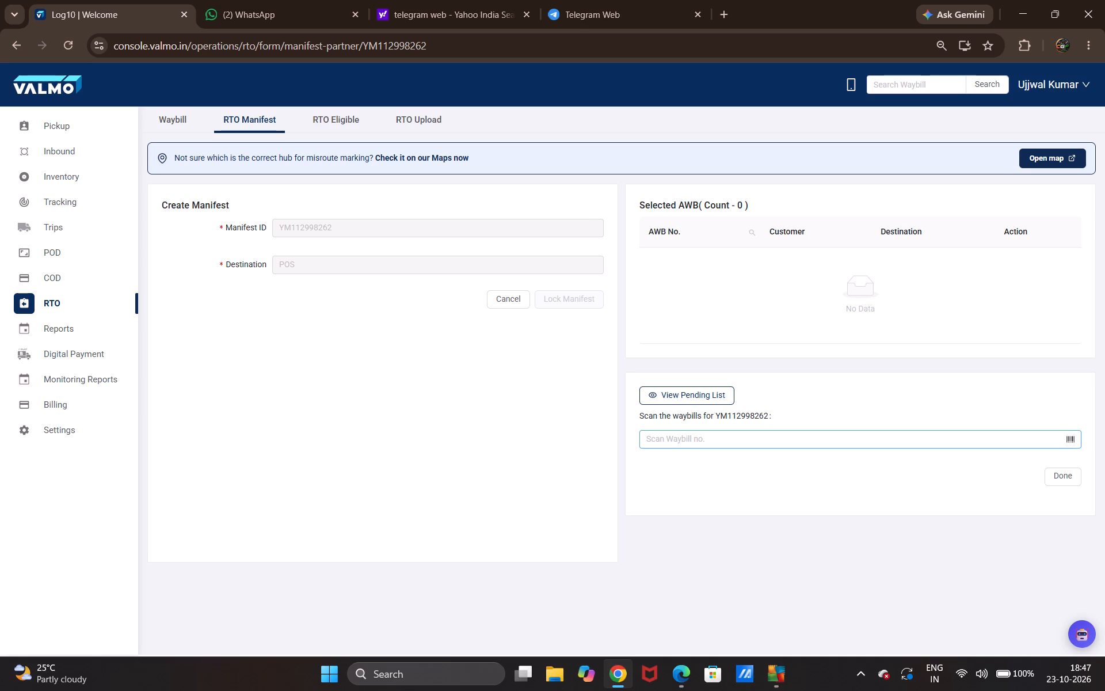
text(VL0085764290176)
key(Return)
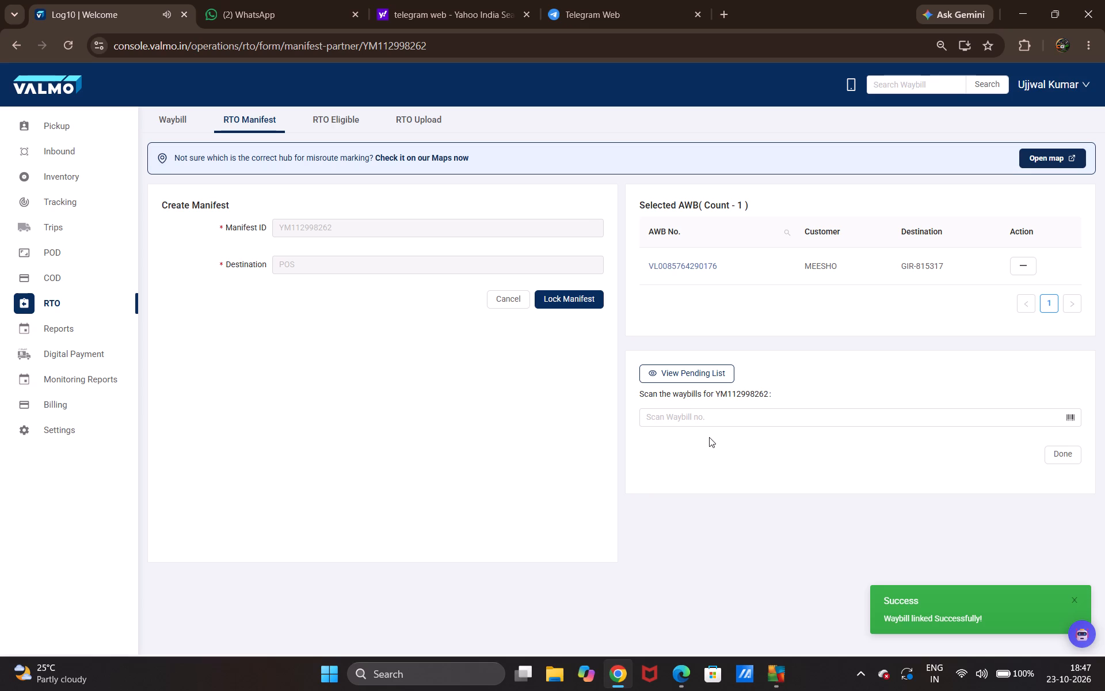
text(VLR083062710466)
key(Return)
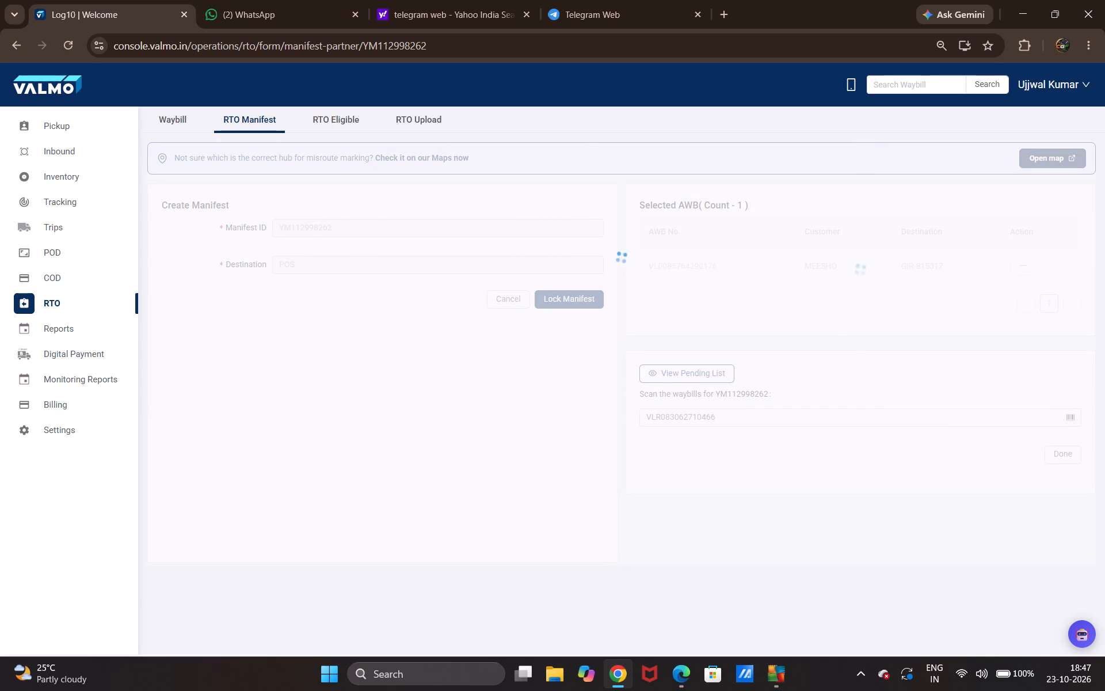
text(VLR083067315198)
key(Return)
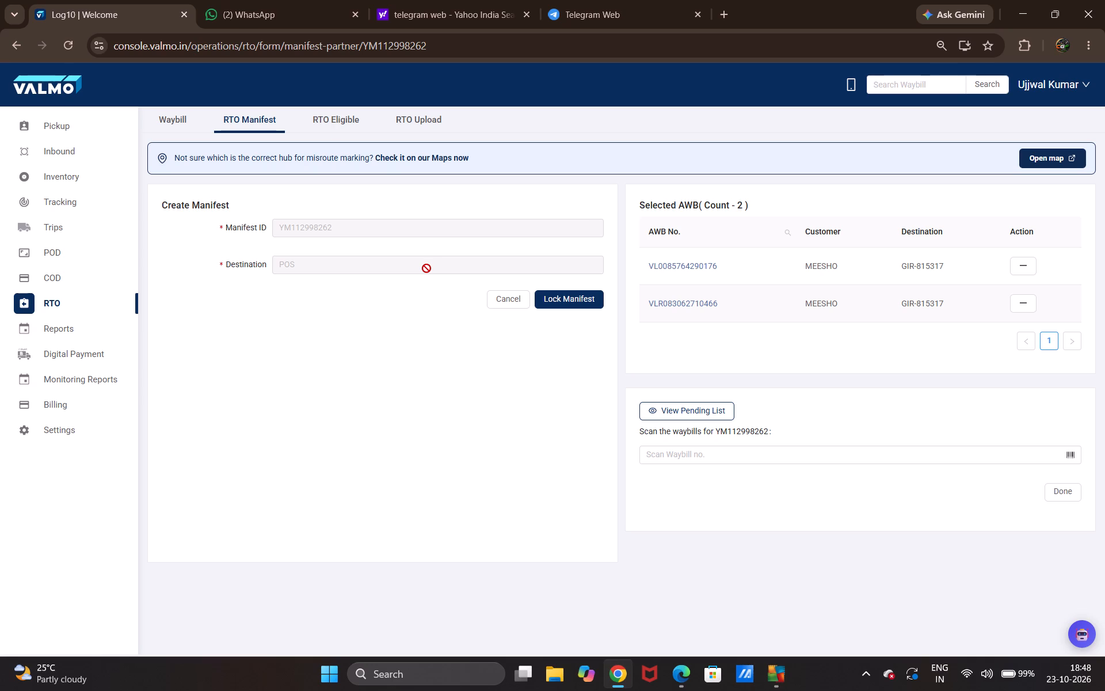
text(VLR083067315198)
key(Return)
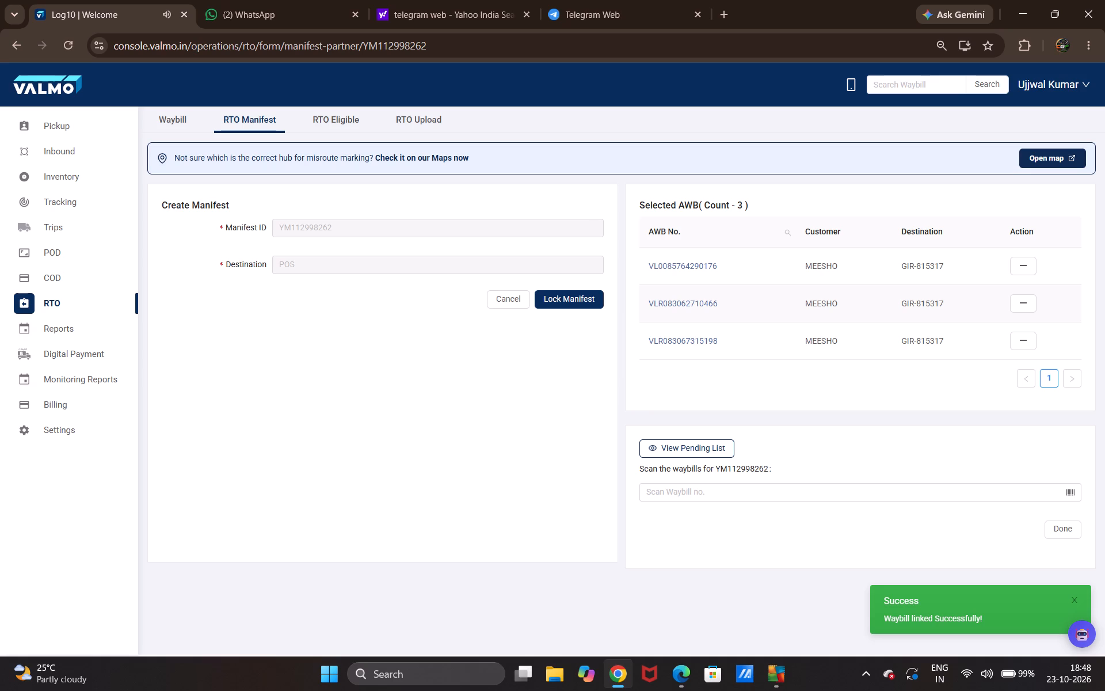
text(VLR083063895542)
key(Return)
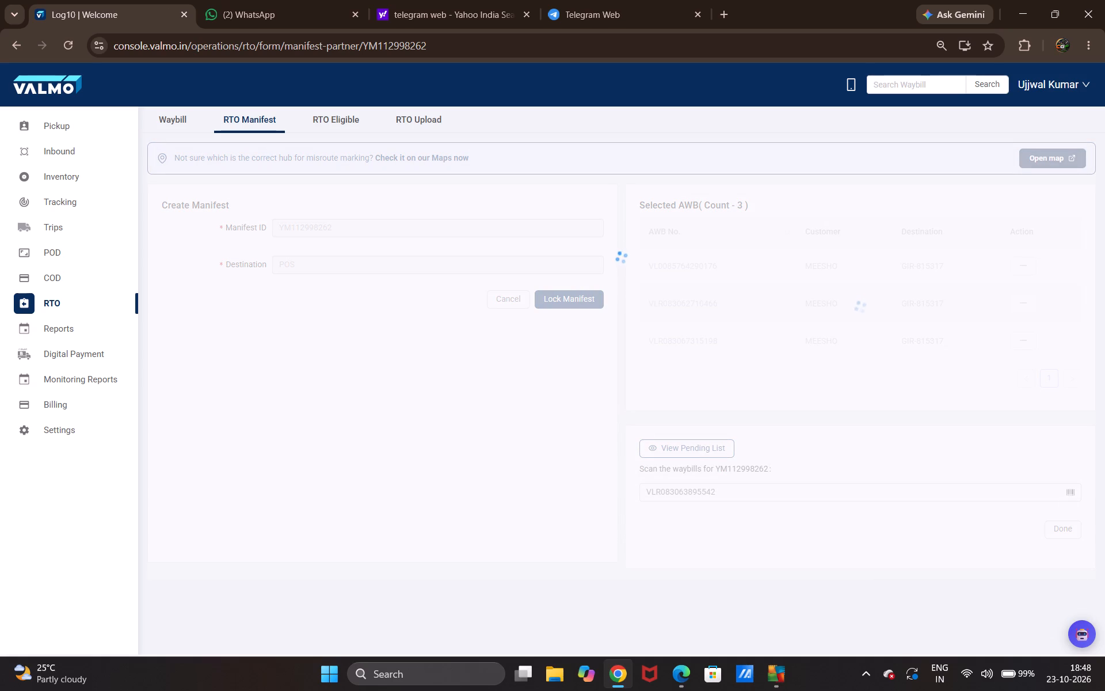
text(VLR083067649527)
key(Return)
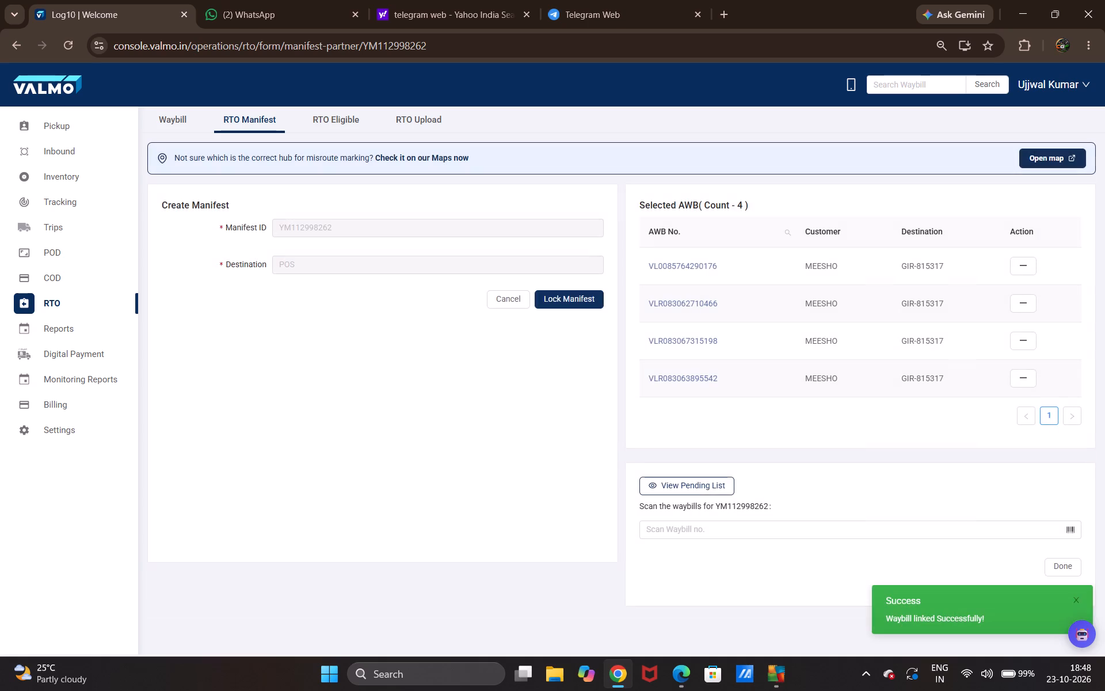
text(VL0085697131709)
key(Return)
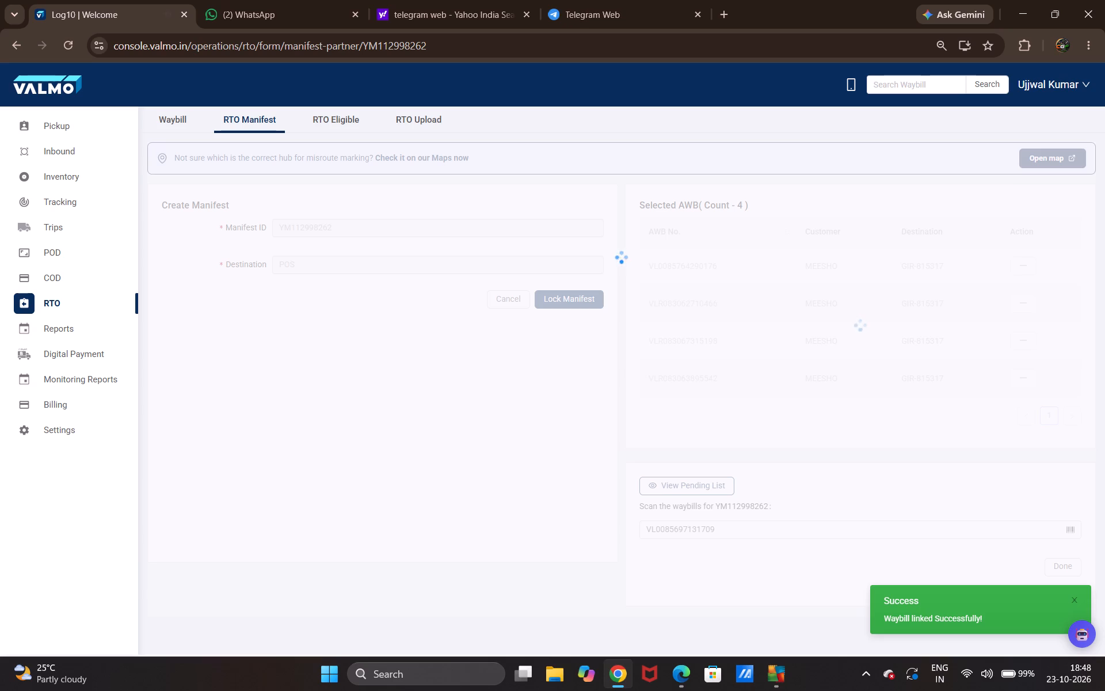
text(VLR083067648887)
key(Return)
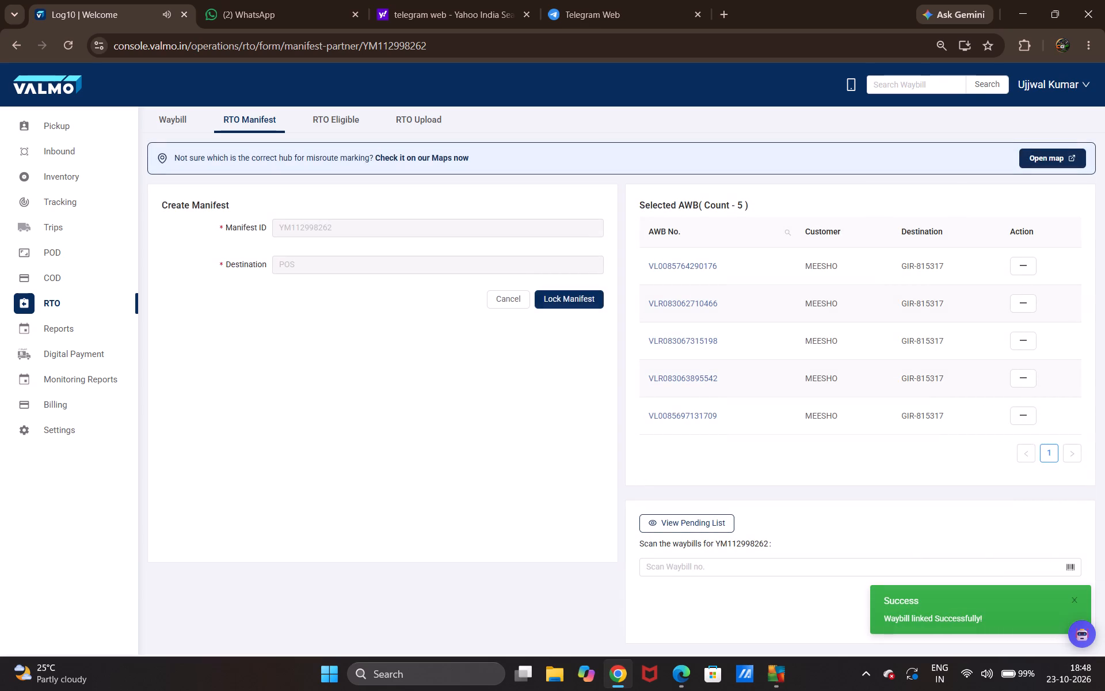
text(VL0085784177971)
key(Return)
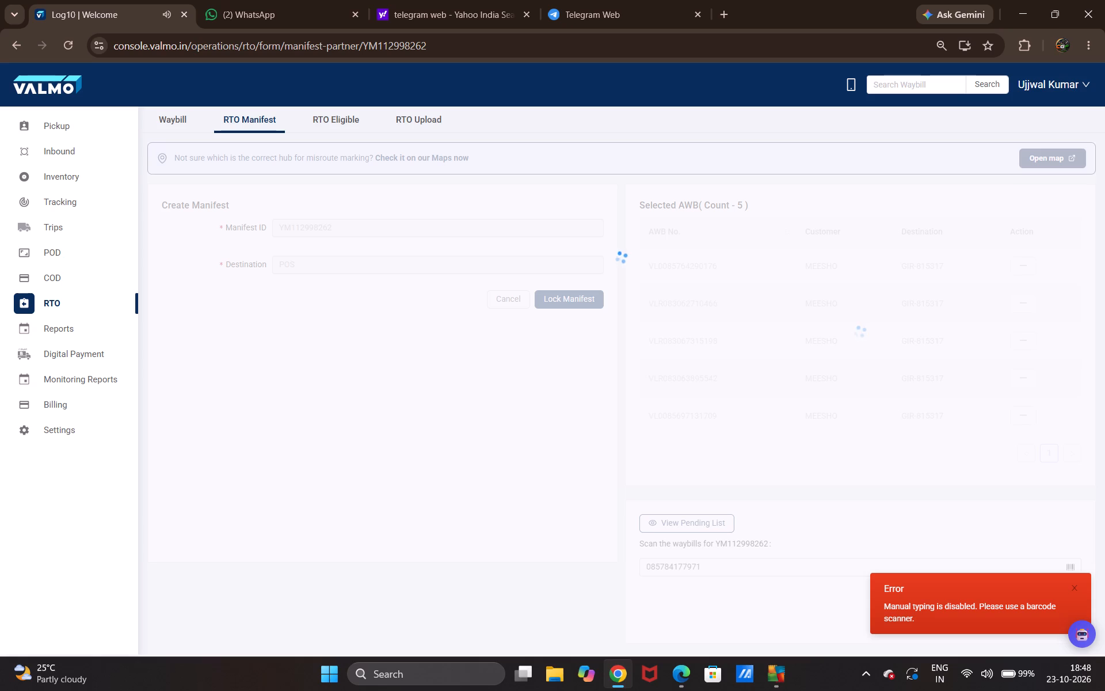
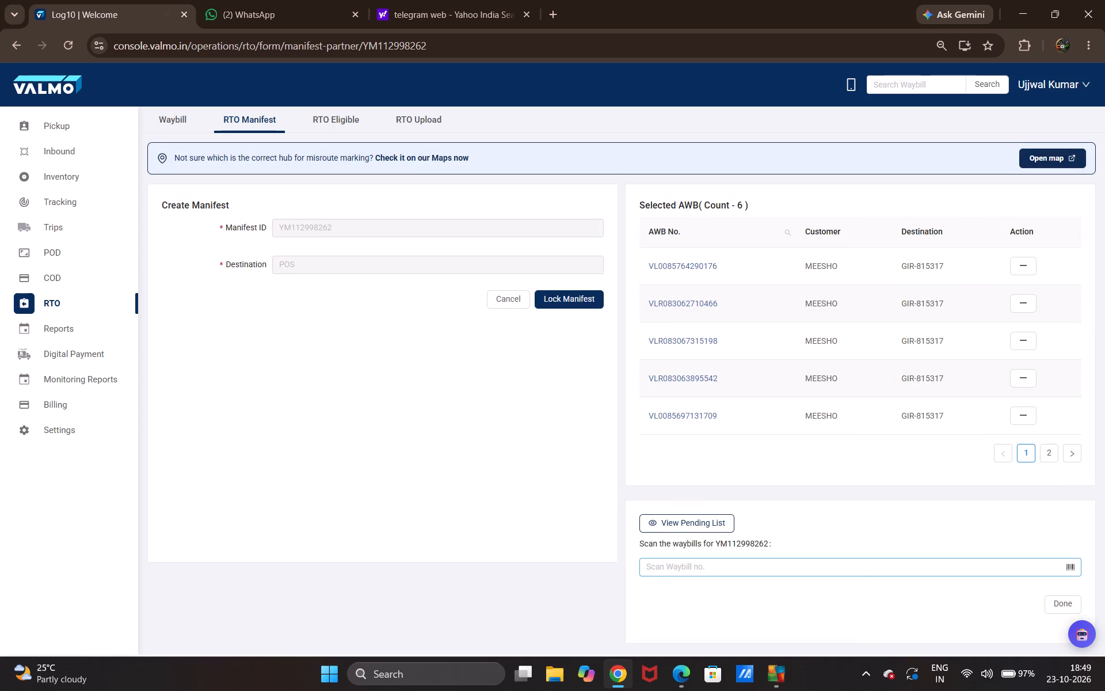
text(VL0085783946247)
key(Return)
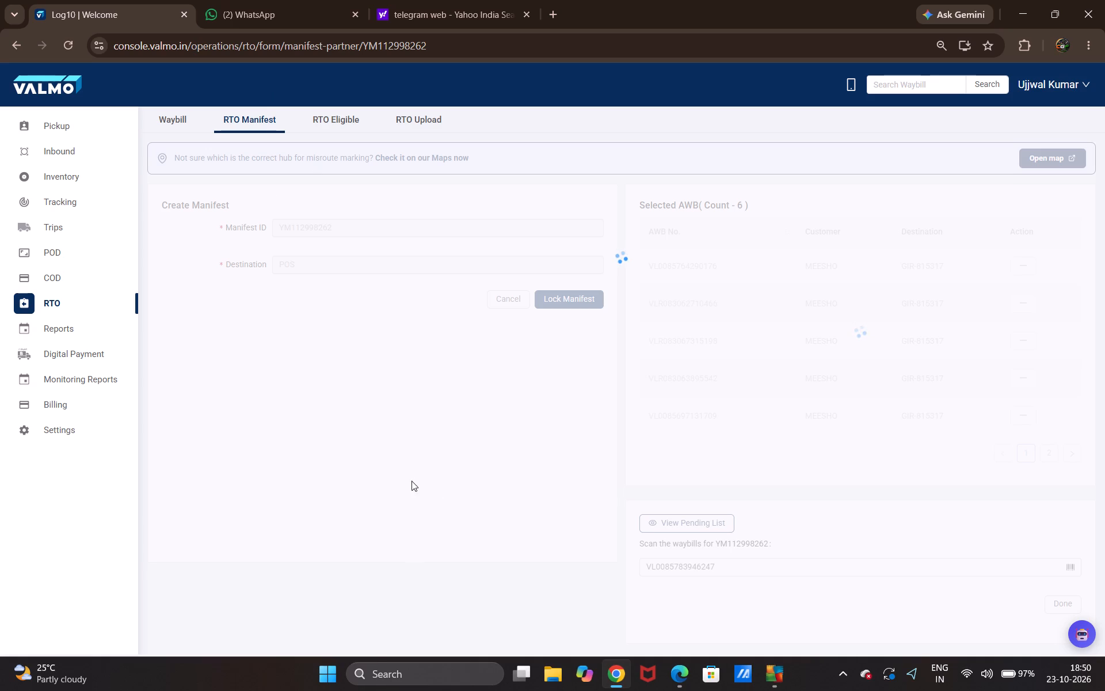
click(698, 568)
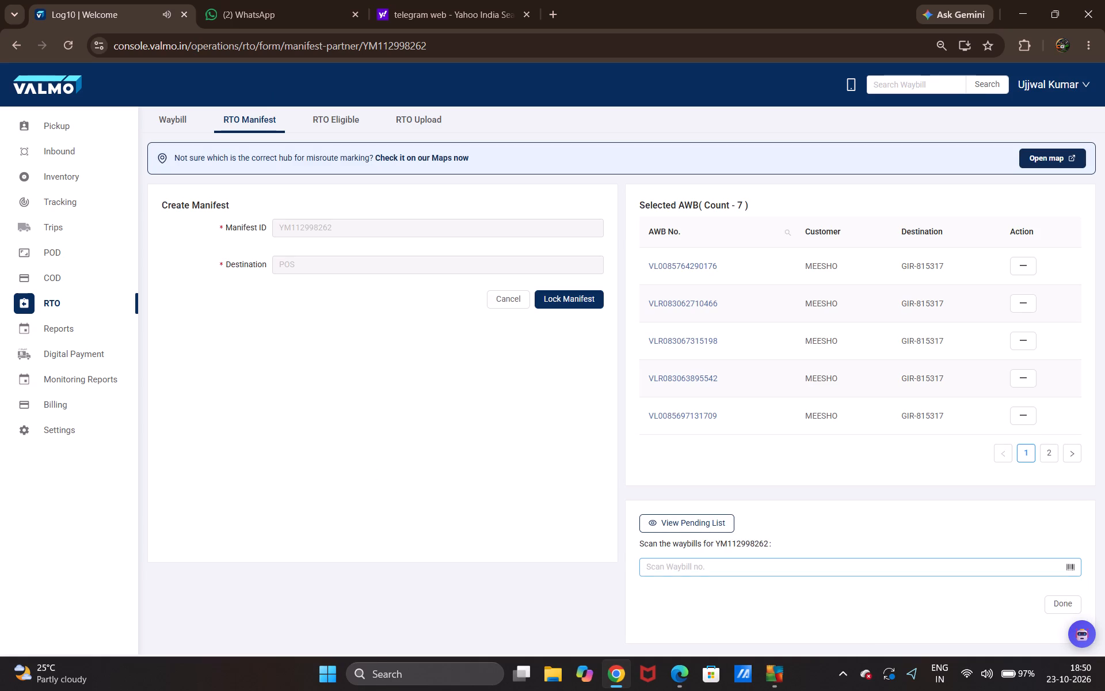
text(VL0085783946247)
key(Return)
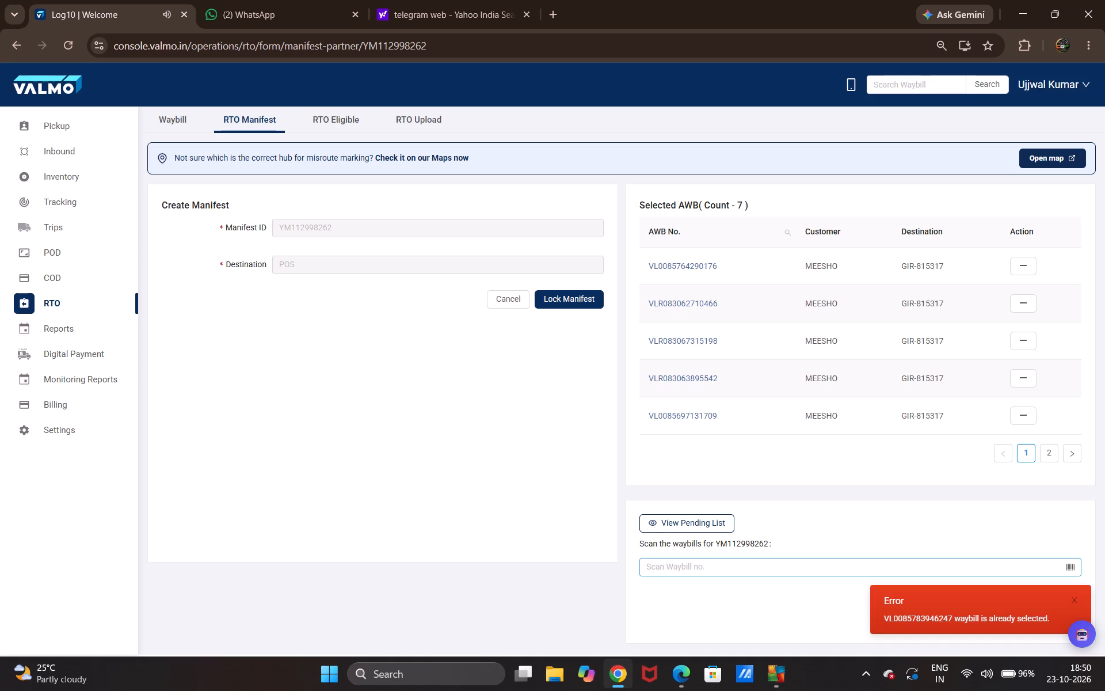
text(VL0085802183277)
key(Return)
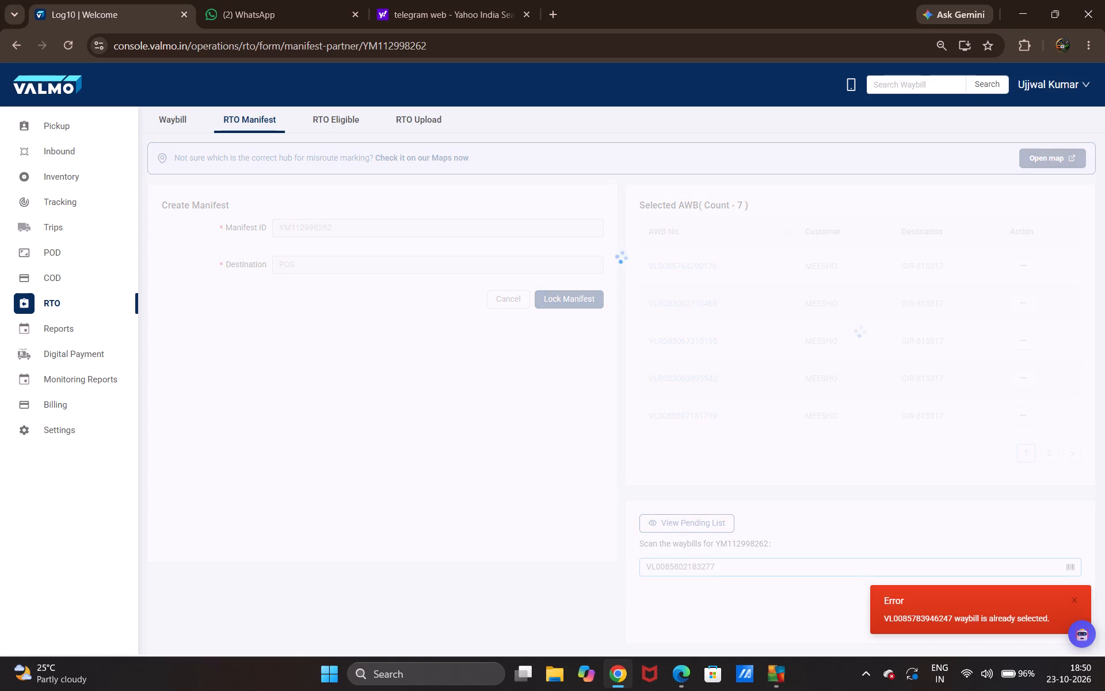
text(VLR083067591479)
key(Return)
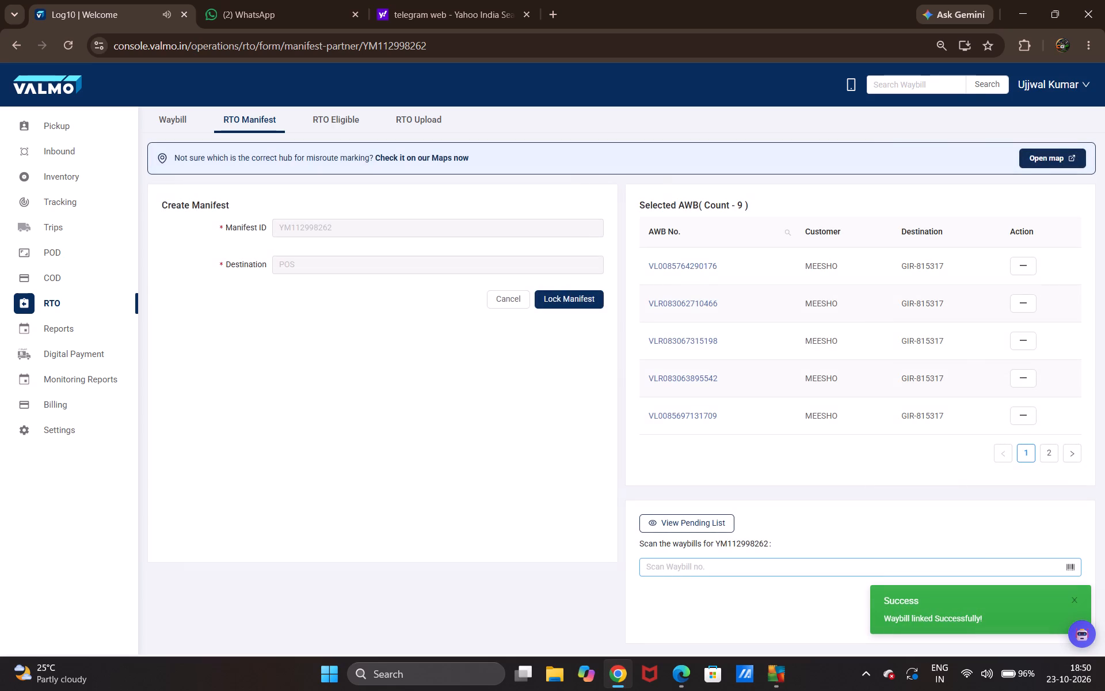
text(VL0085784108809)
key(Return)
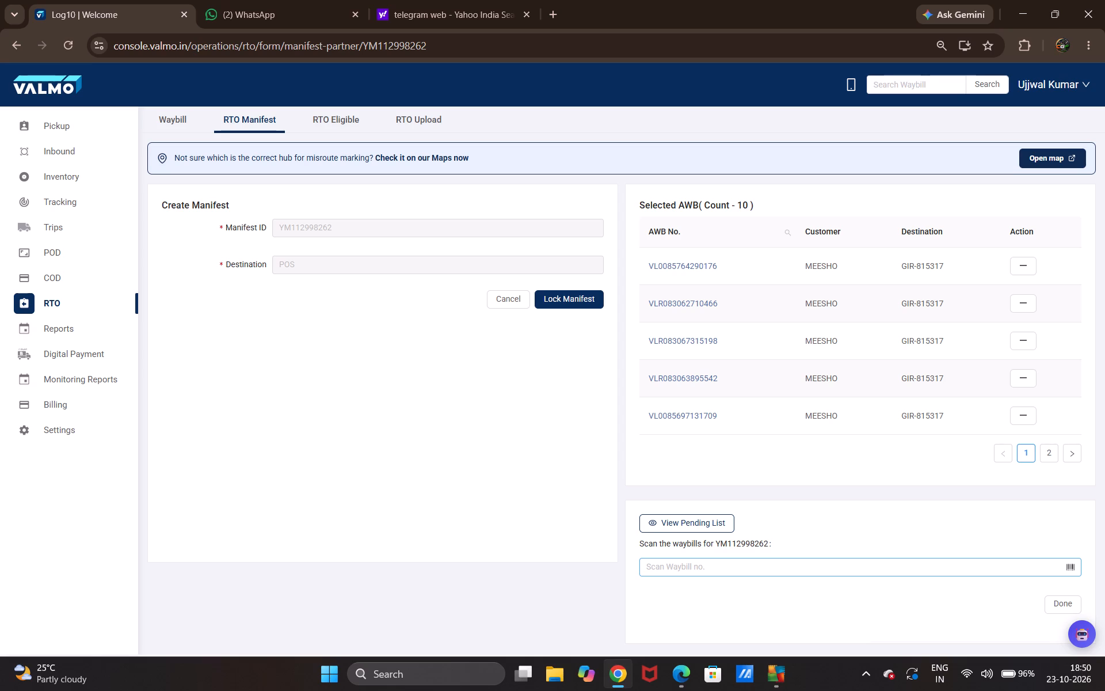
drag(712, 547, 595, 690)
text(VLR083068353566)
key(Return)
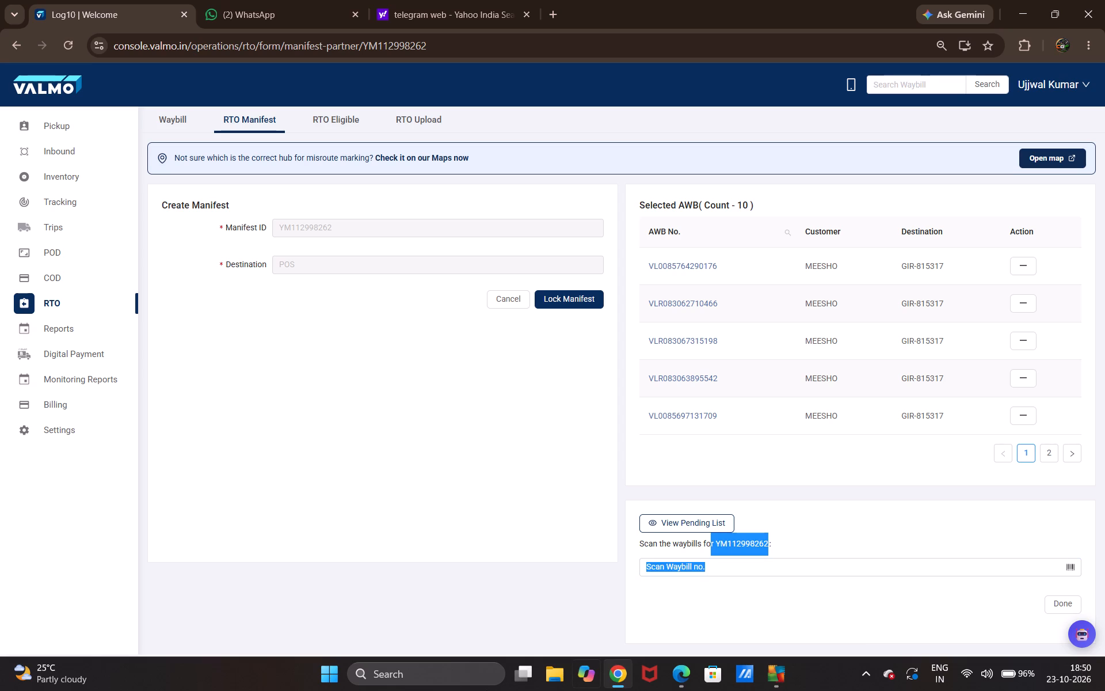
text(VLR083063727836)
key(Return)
click(746, 576)
click(710, 569)
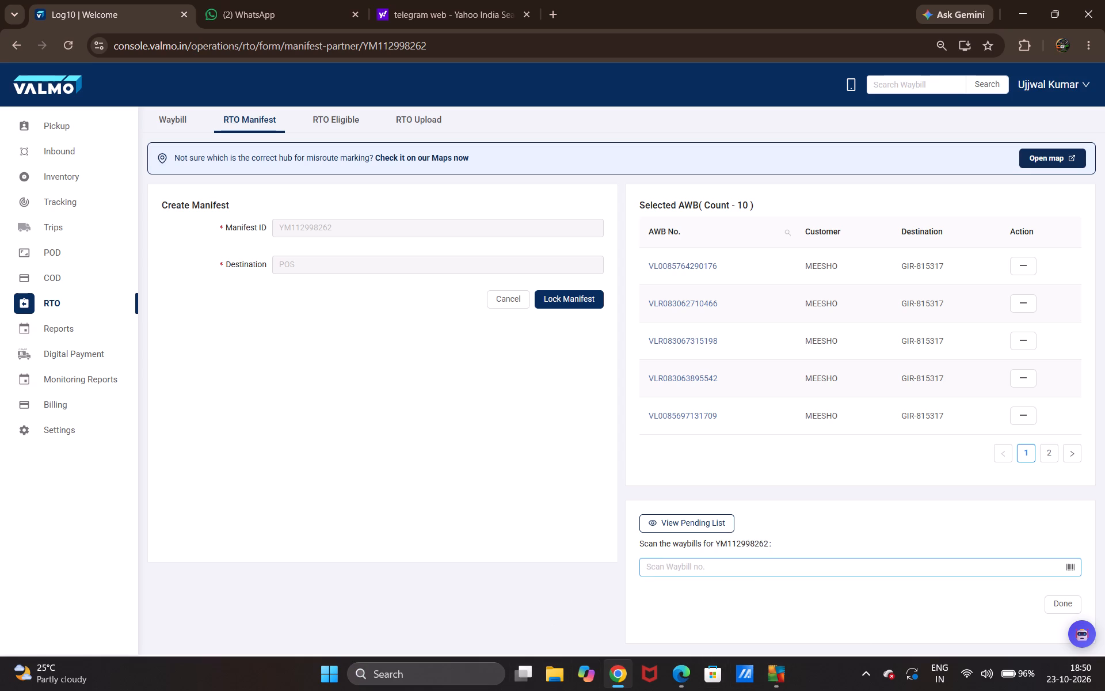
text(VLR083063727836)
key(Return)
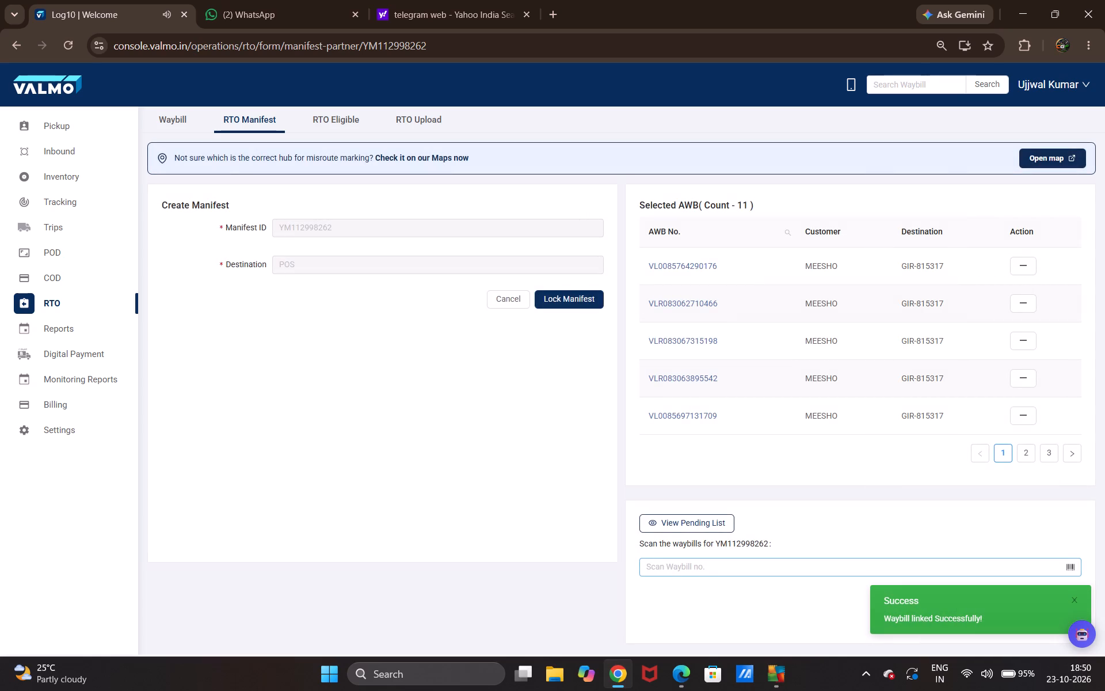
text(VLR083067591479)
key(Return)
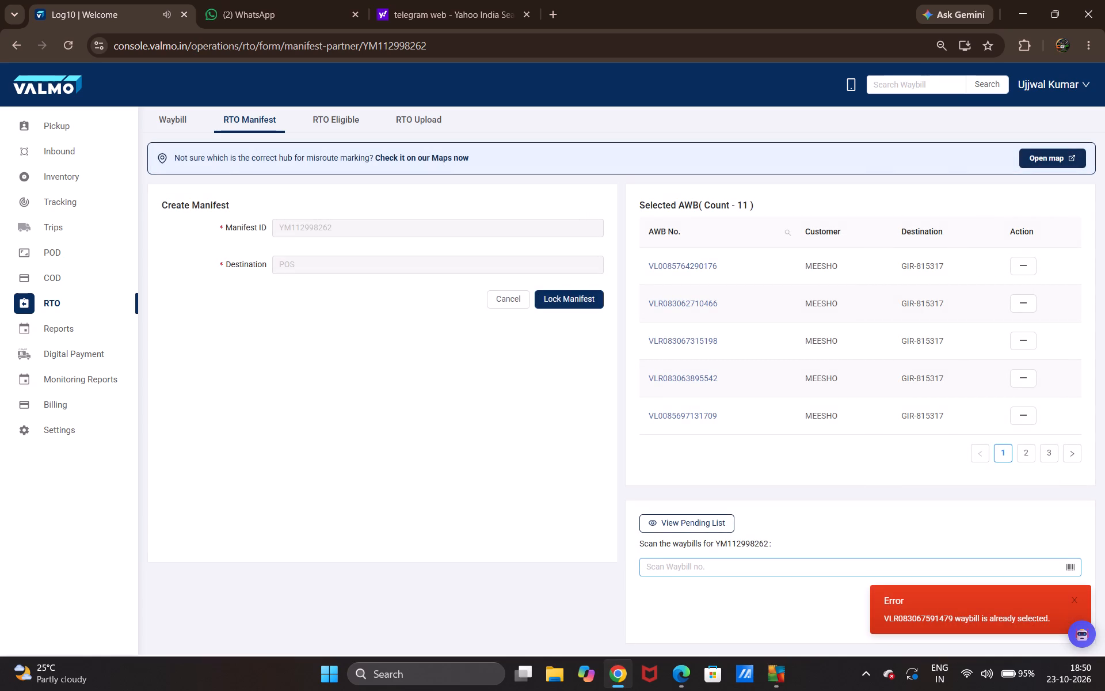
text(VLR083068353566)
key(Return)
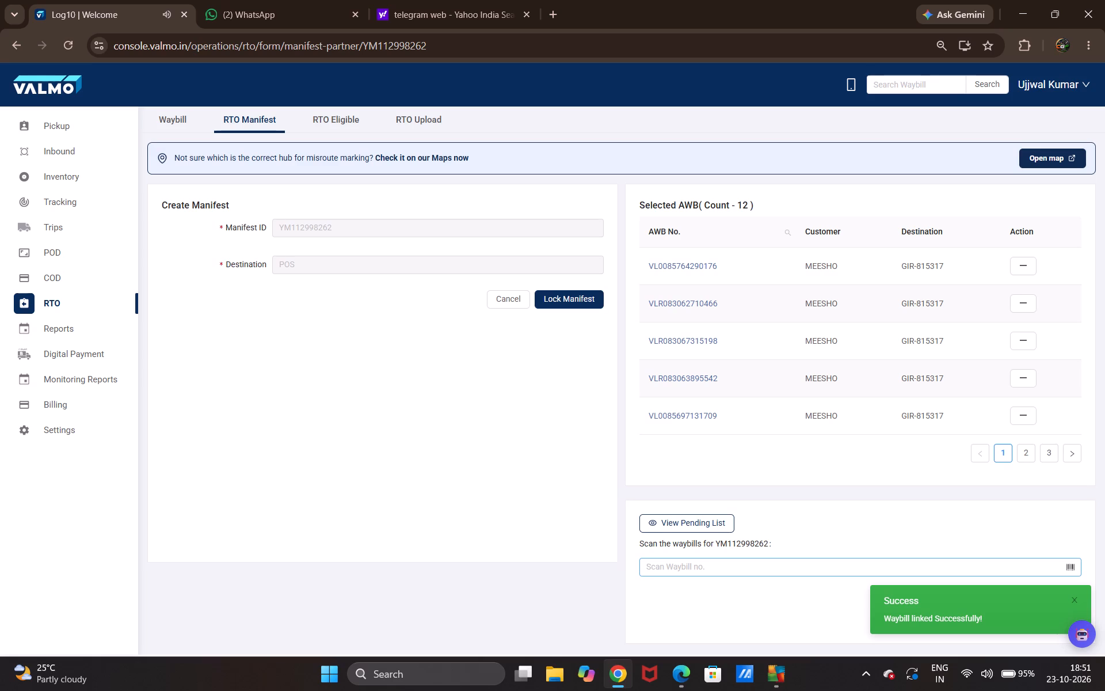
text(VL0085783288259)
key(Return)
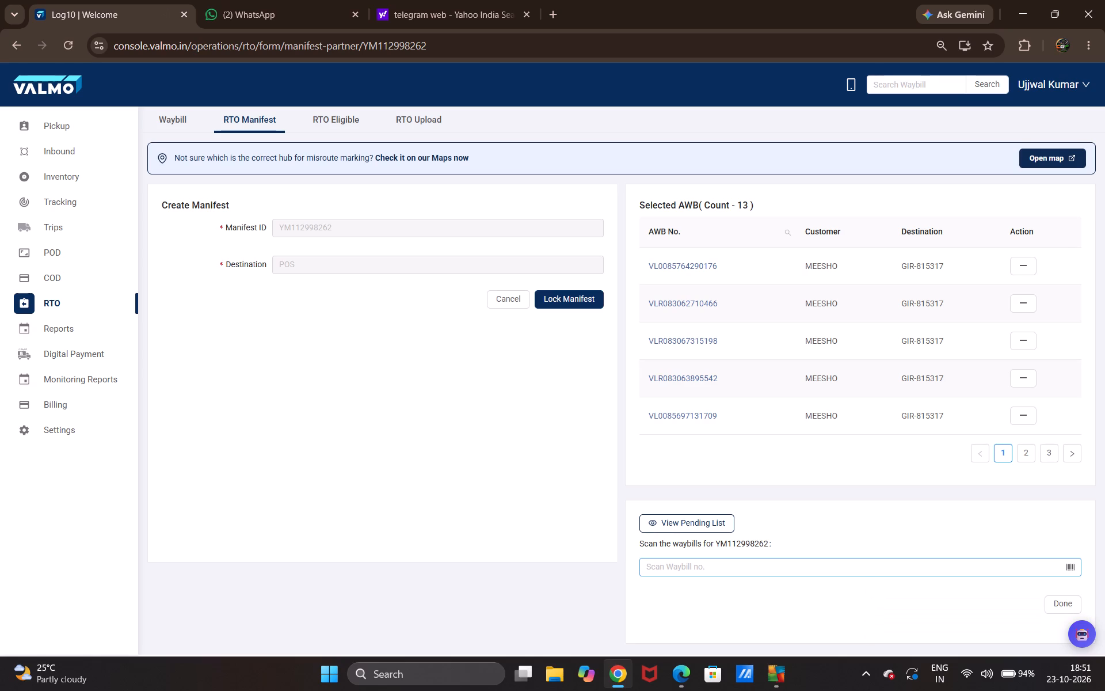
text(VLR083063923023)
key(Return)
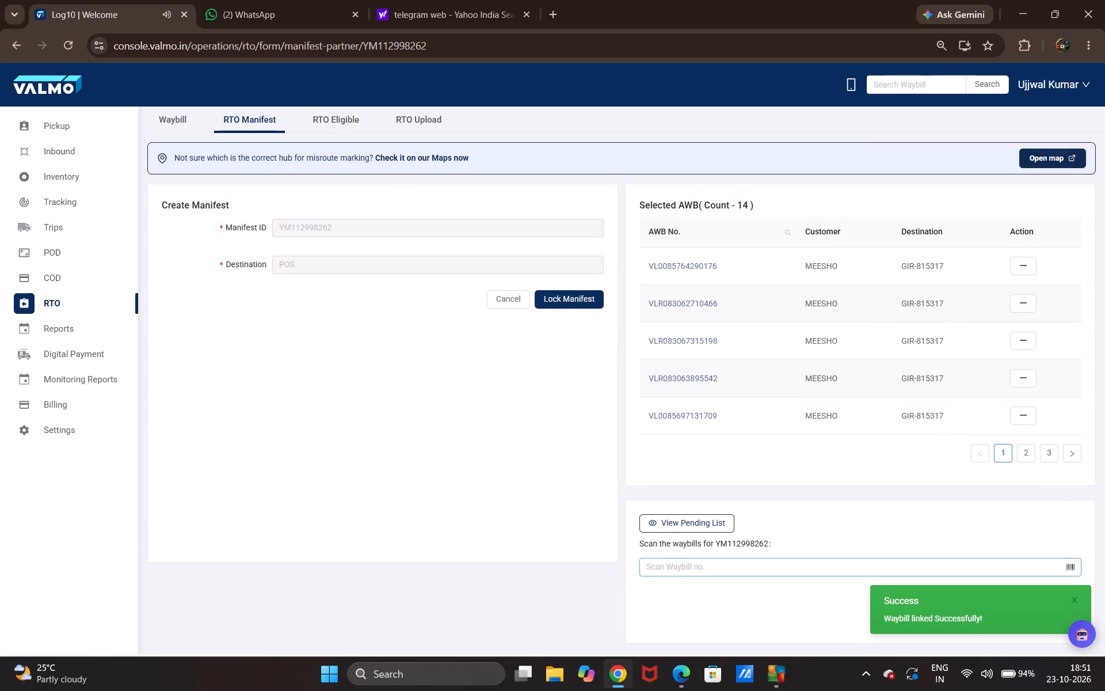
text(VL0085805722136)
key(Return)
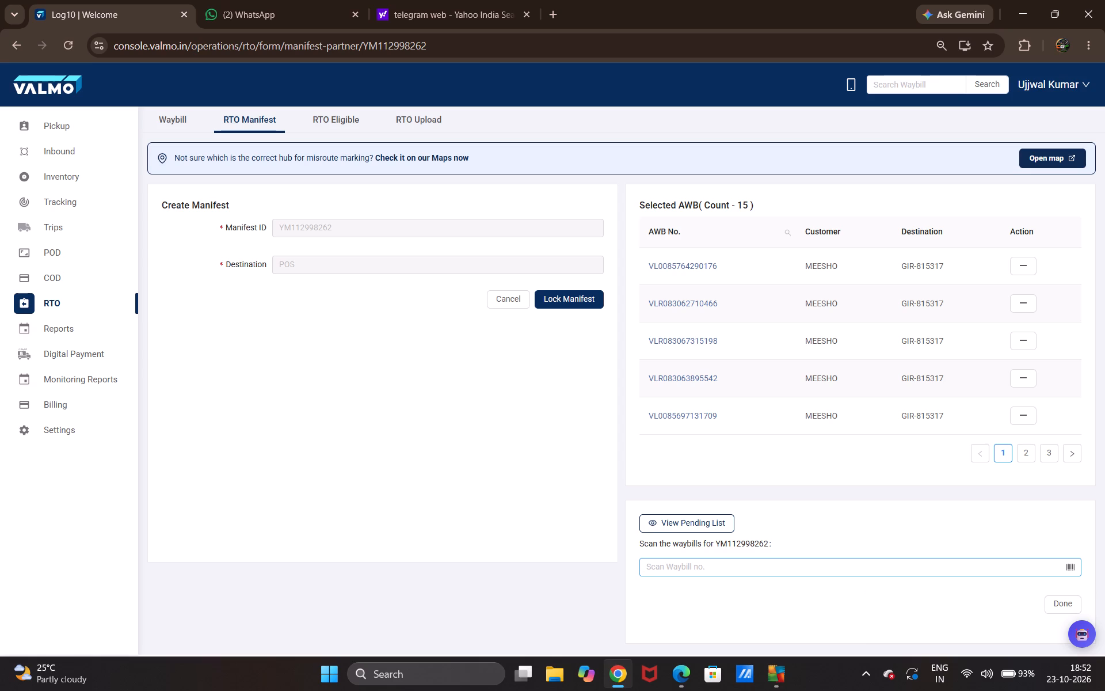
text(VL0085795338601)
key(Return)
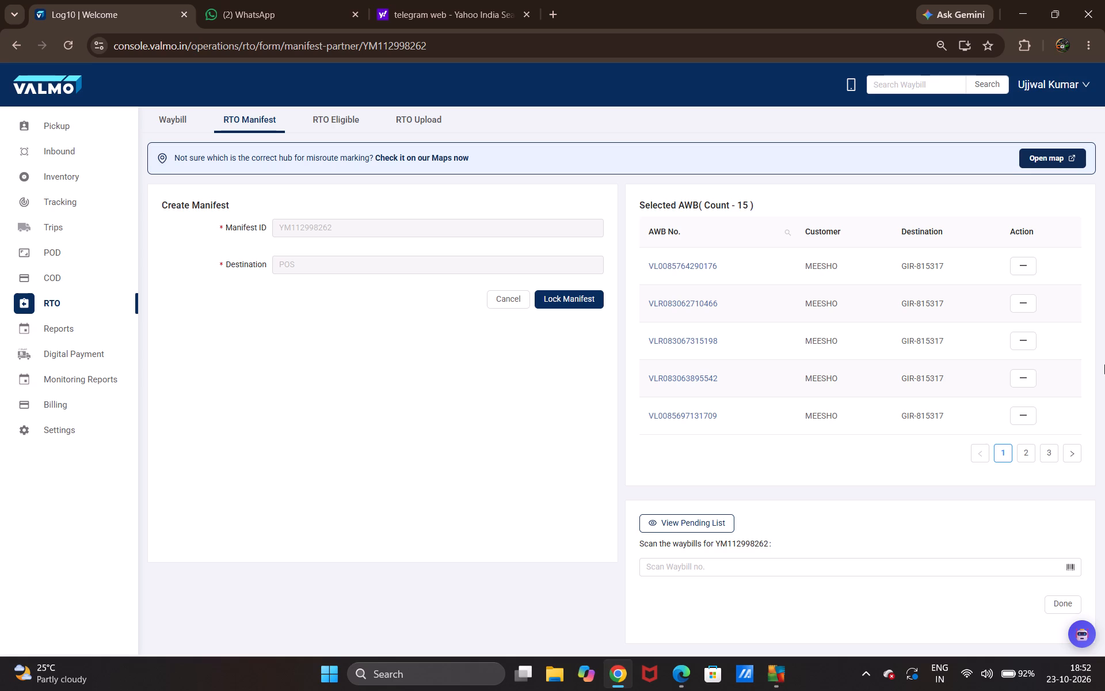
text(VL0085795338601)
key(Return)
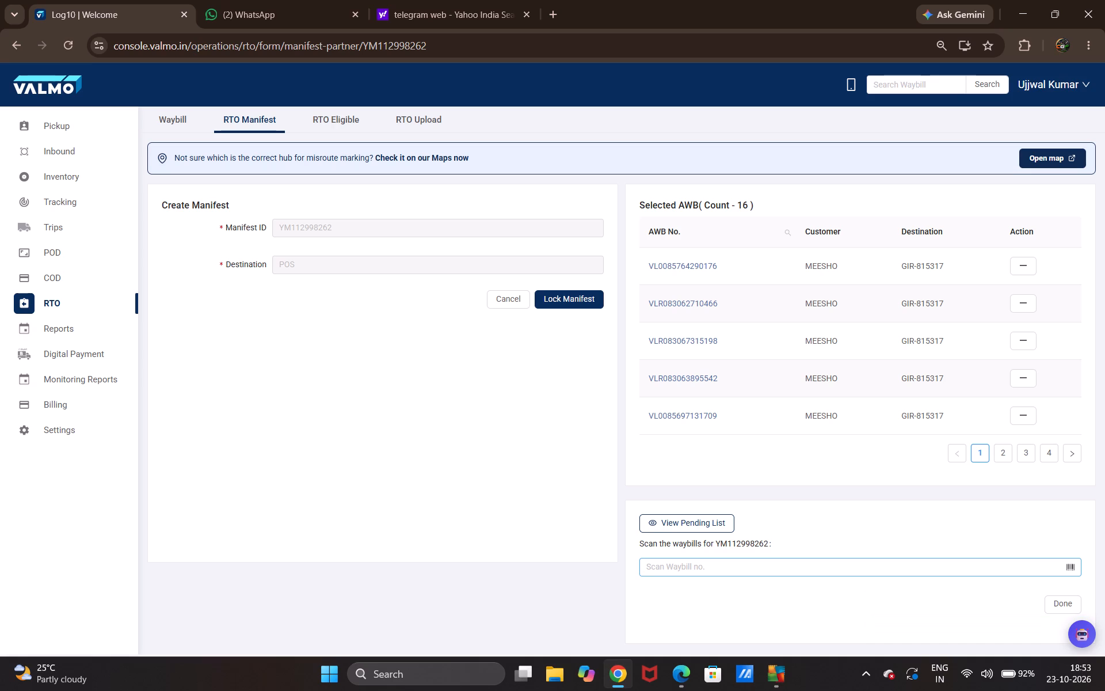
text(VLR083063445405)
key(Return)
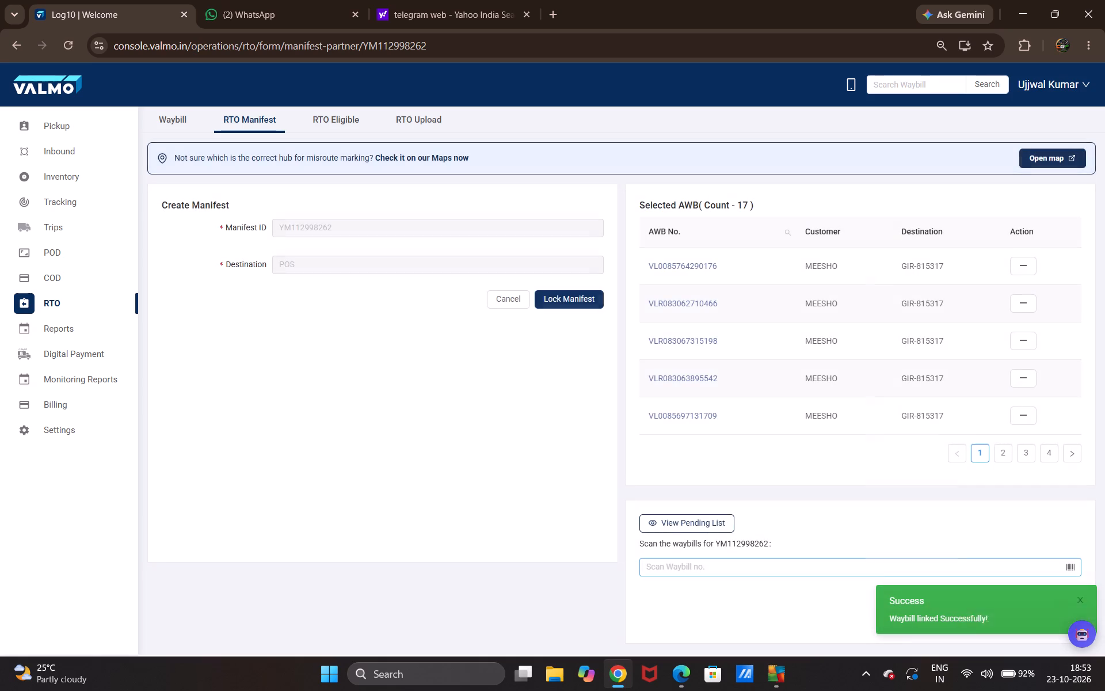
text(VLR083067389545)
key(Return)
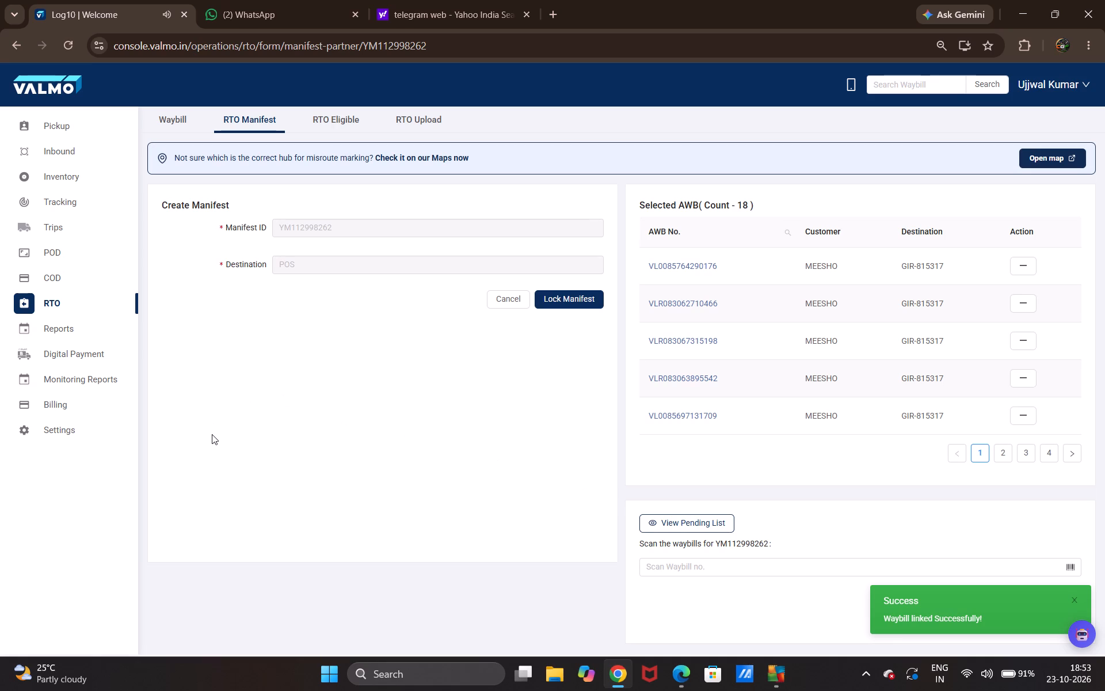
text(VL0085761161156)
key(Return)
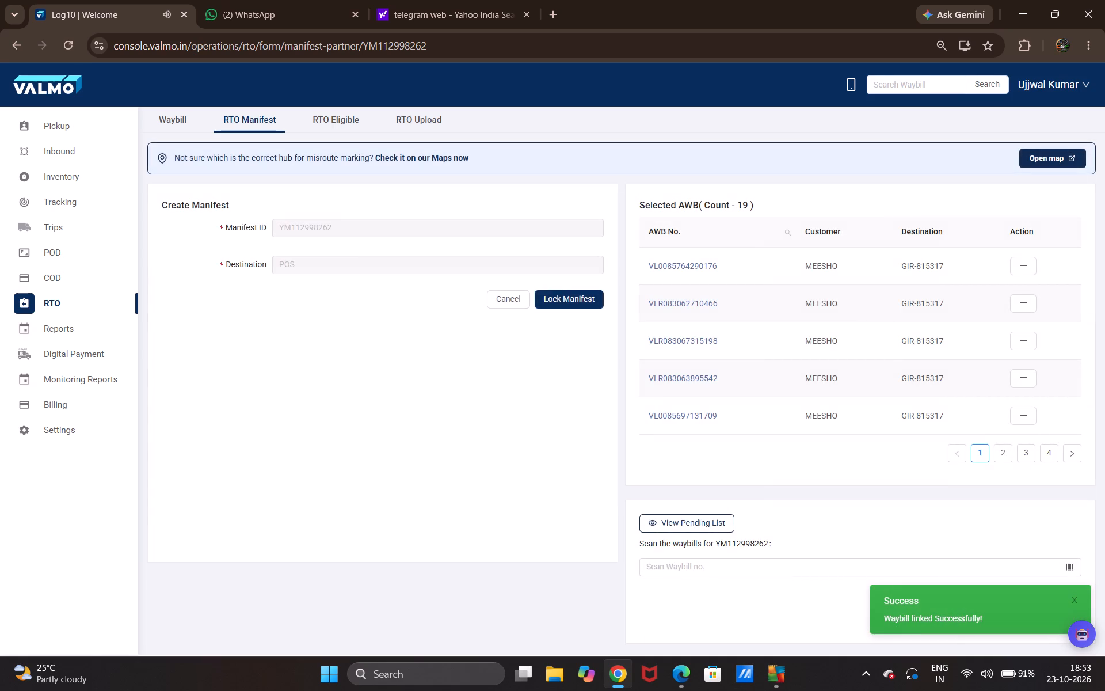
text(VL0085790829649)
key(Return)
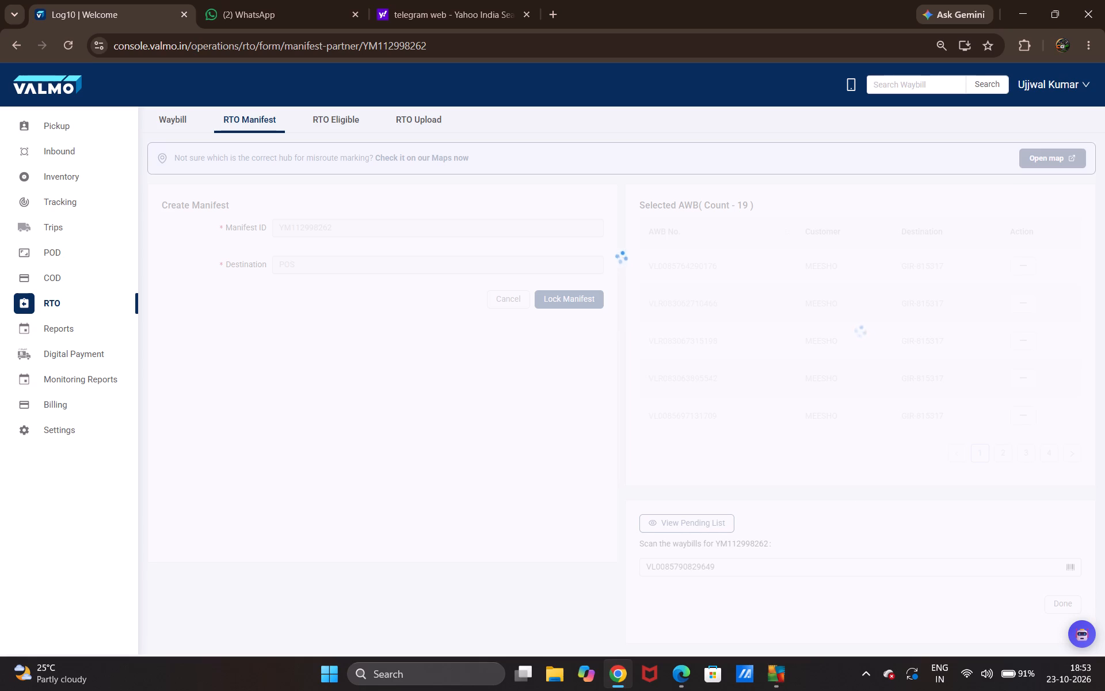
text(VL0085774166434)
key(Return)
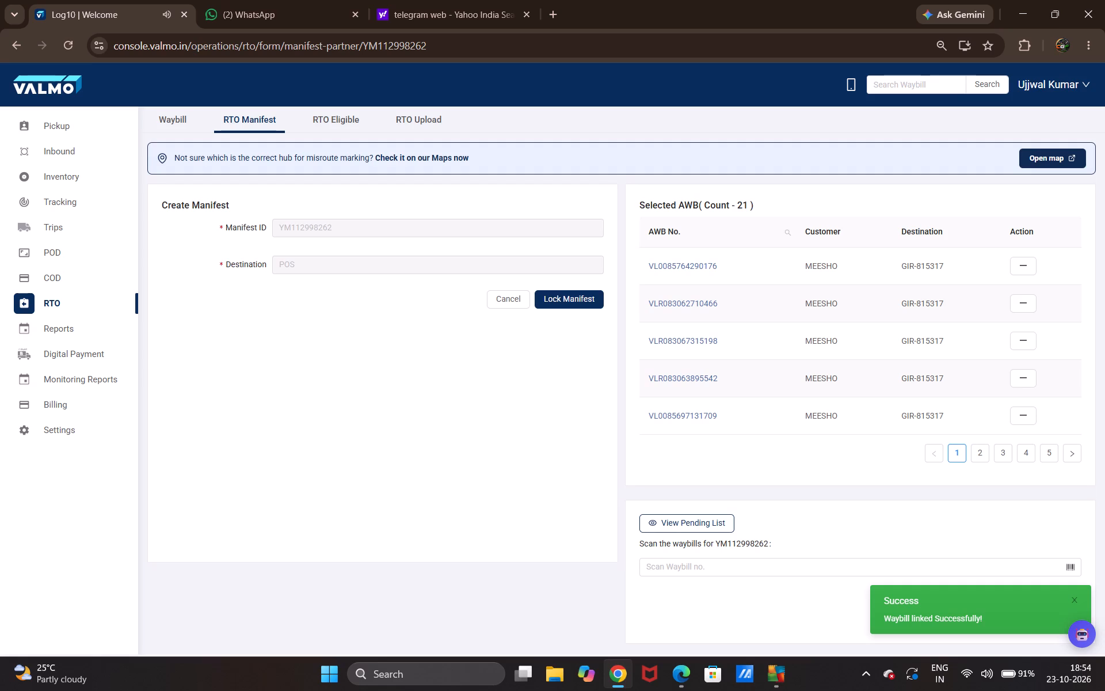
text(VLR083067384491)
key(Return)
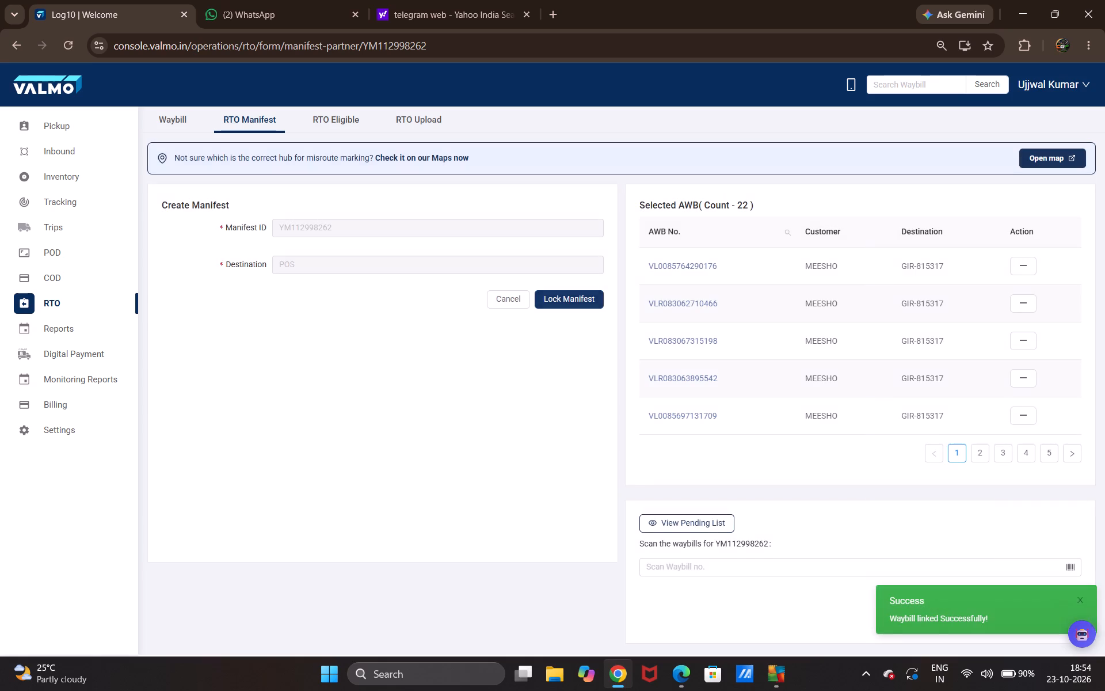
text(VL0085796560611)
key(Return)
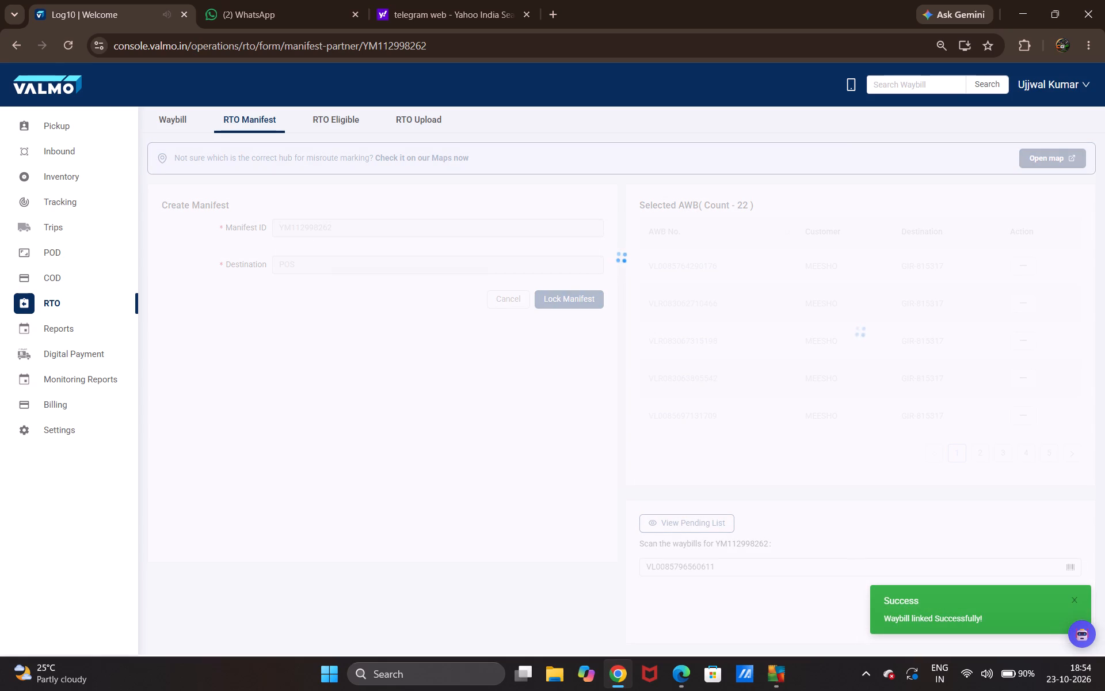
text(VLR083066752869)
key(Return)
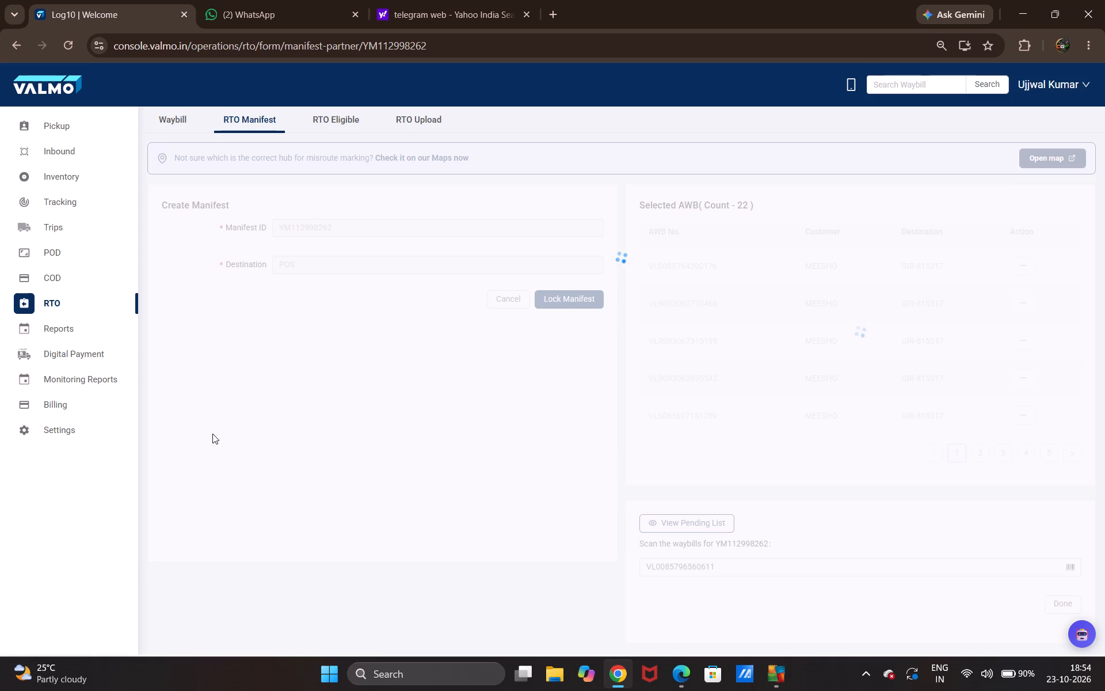
Switch the computer's Wi-Fi connection to the realme 10 Pro 5G network and check its connection status.
click(966, 674)
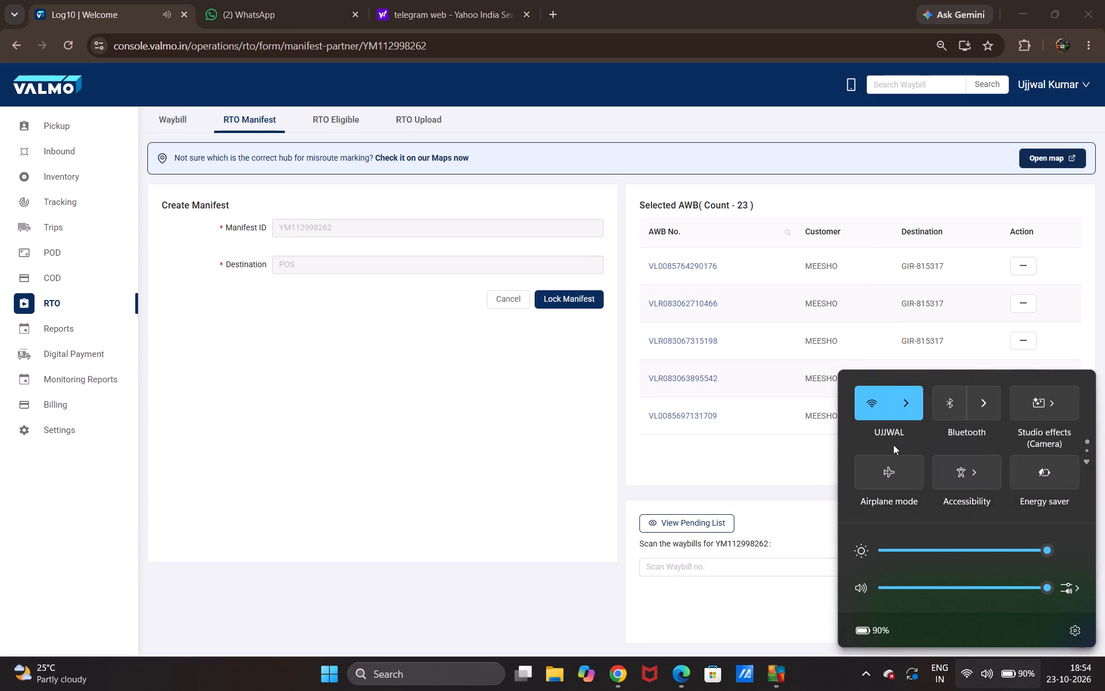
click(911, 404)
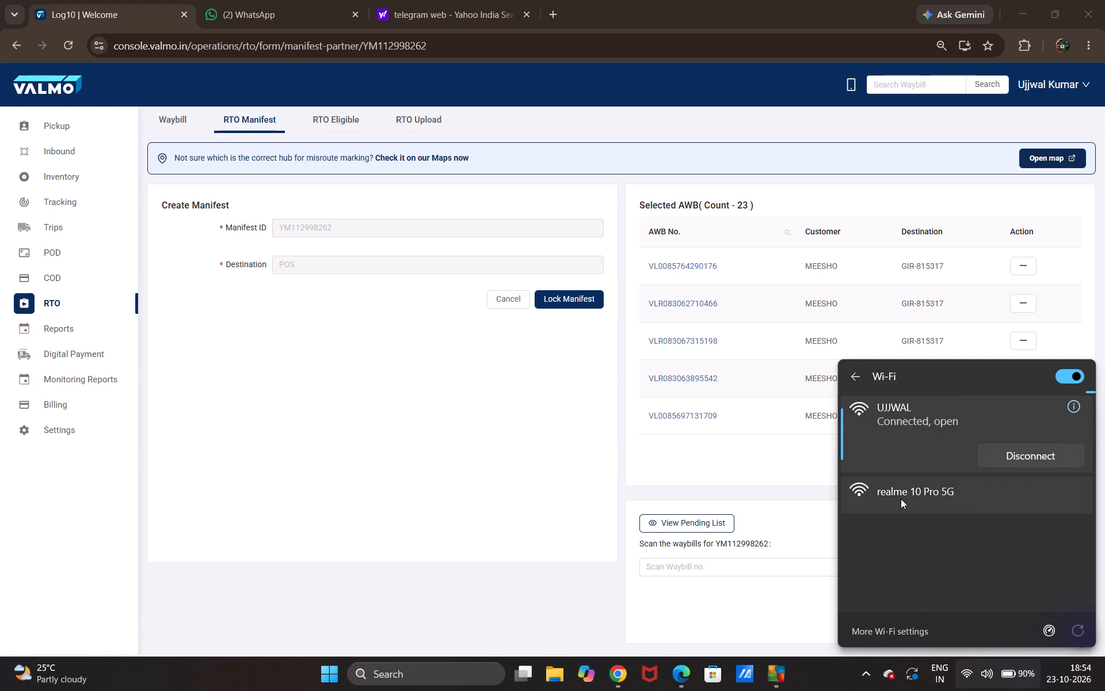
click(901, 499)
click(1021, 555)
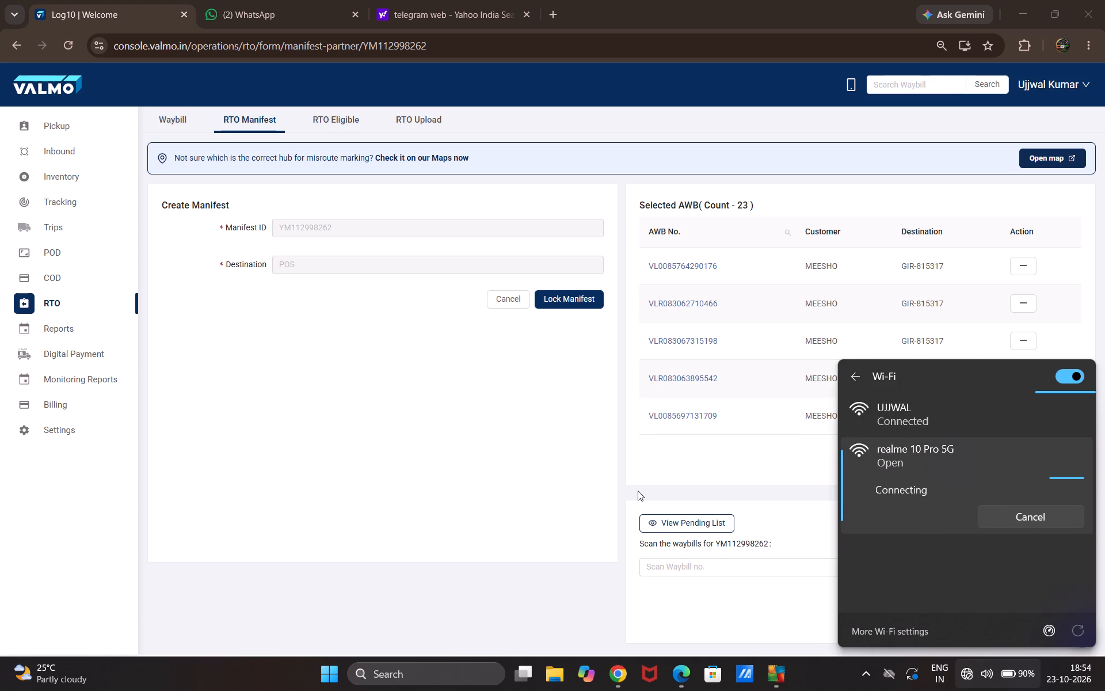
click(707, 574)
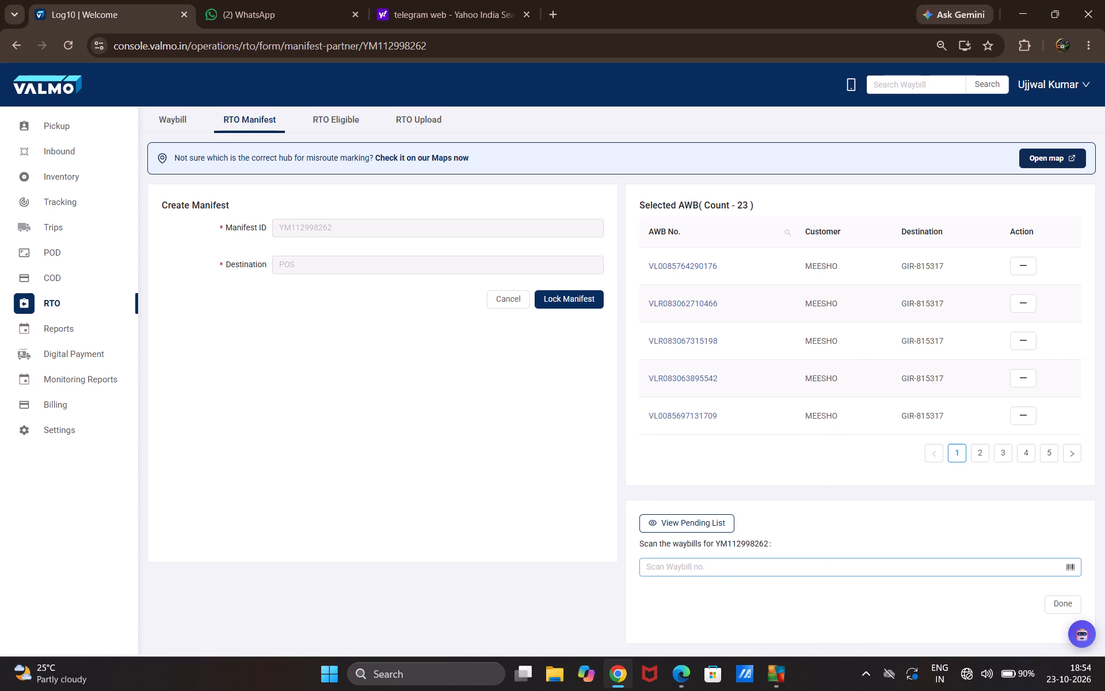
click(710, 569)
click(969, 675)
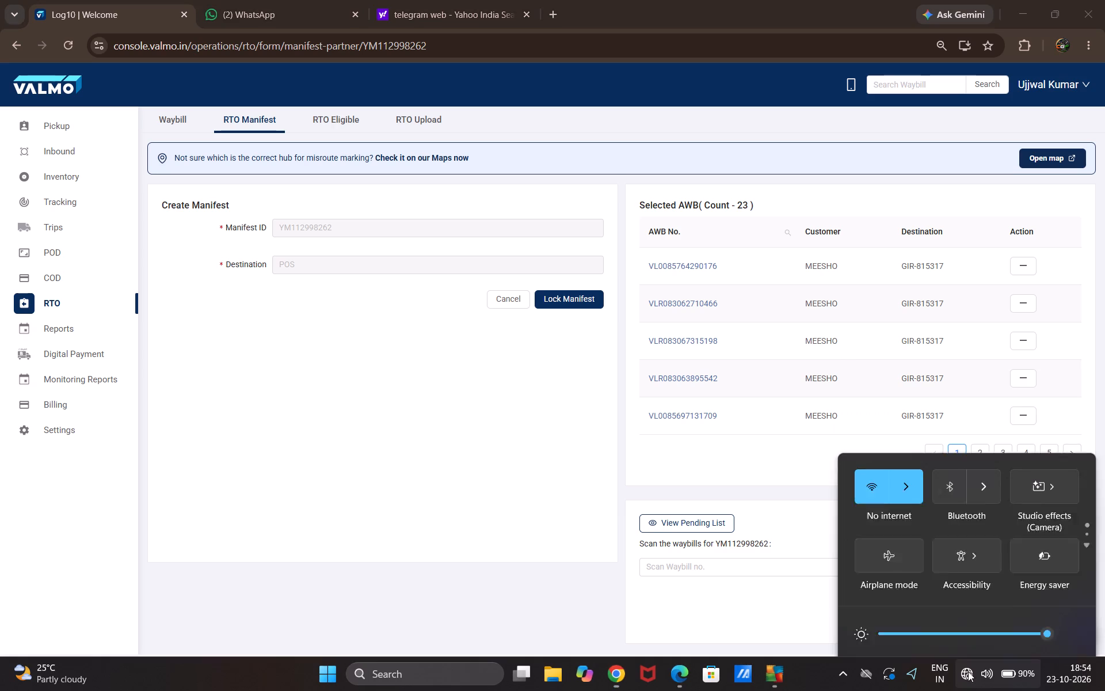
click(917, 402)
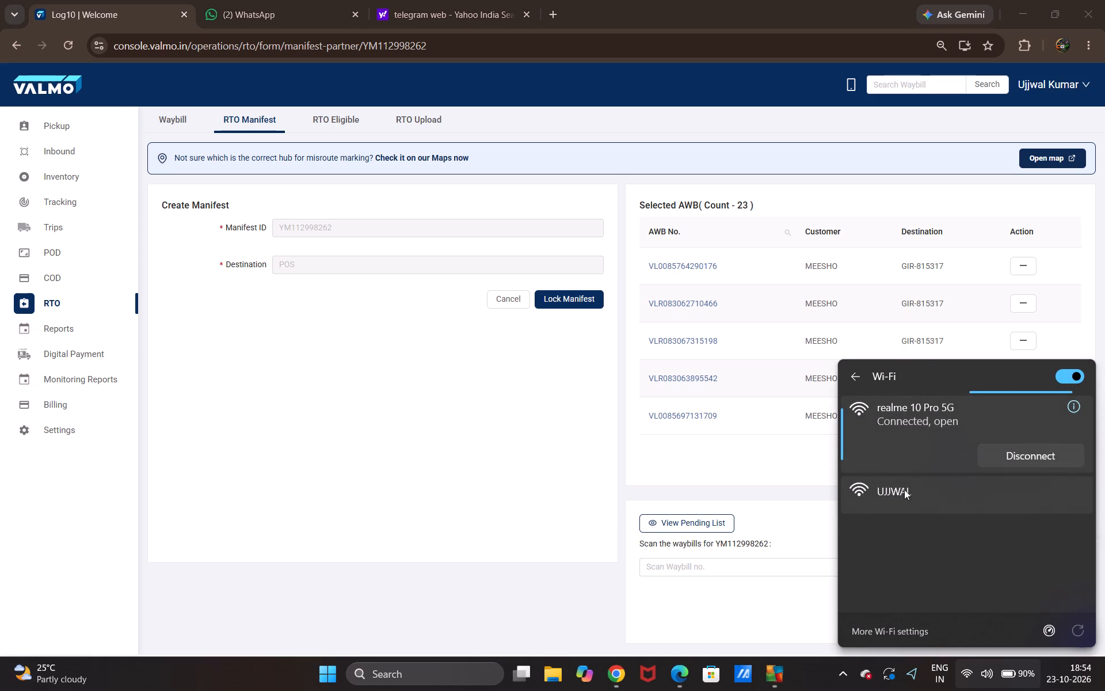
click(745, 567)
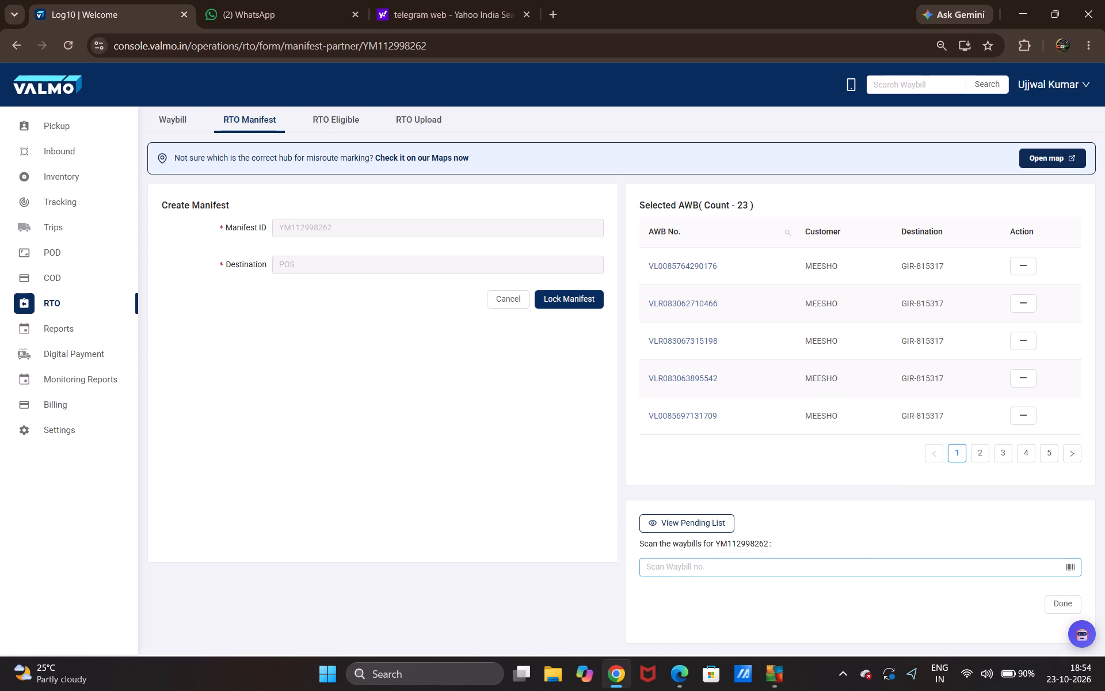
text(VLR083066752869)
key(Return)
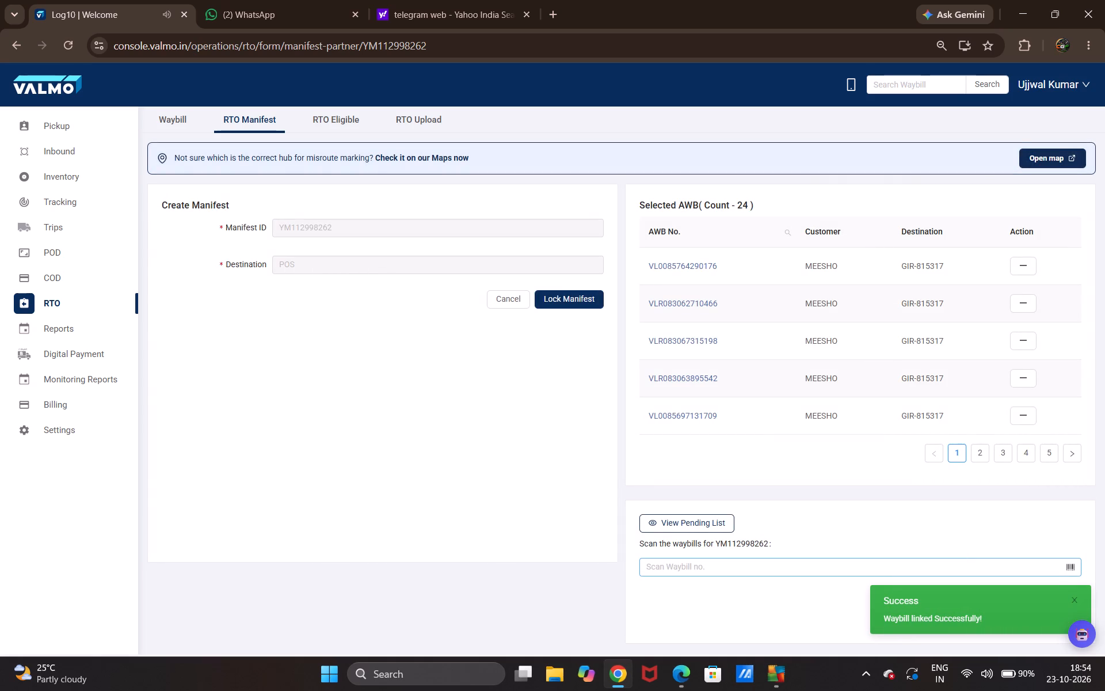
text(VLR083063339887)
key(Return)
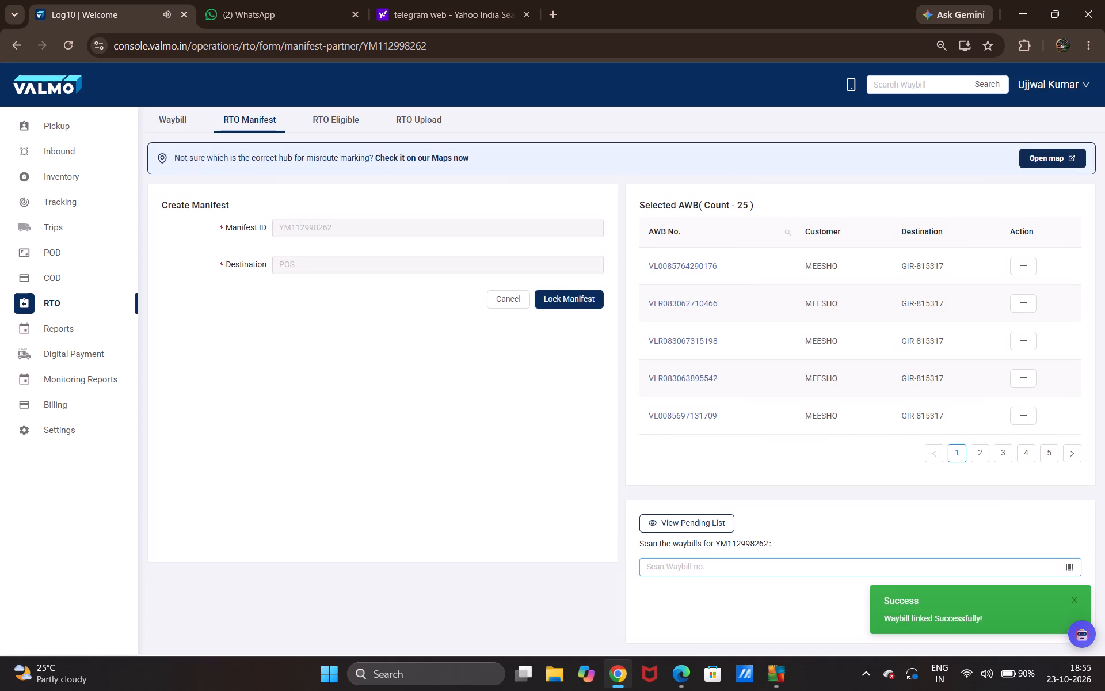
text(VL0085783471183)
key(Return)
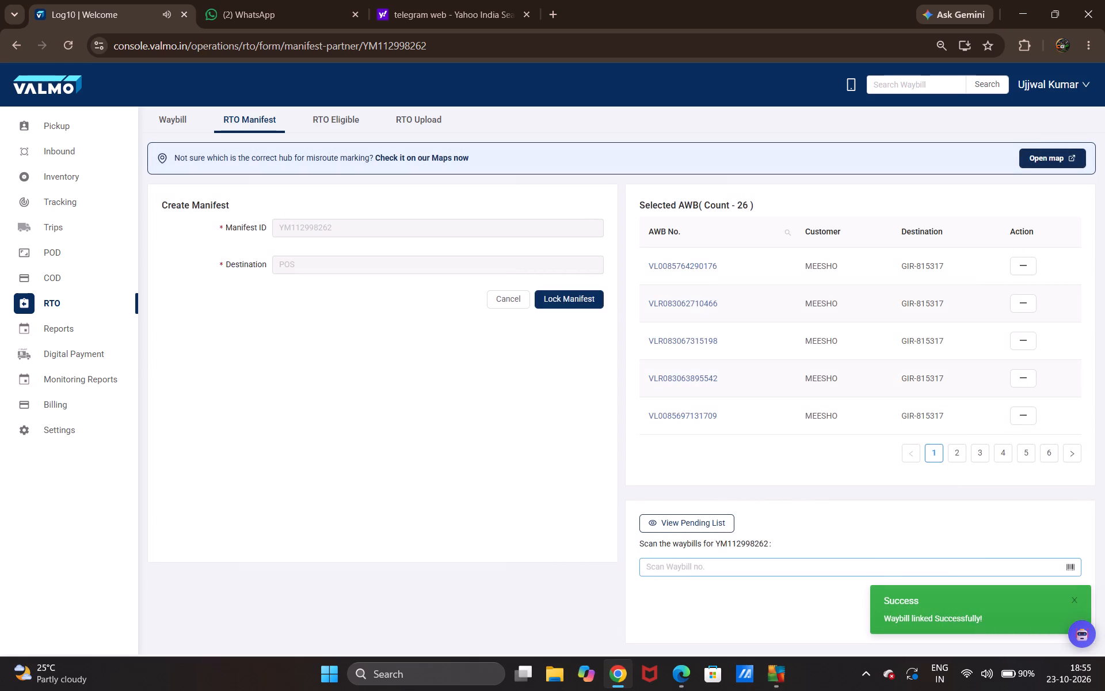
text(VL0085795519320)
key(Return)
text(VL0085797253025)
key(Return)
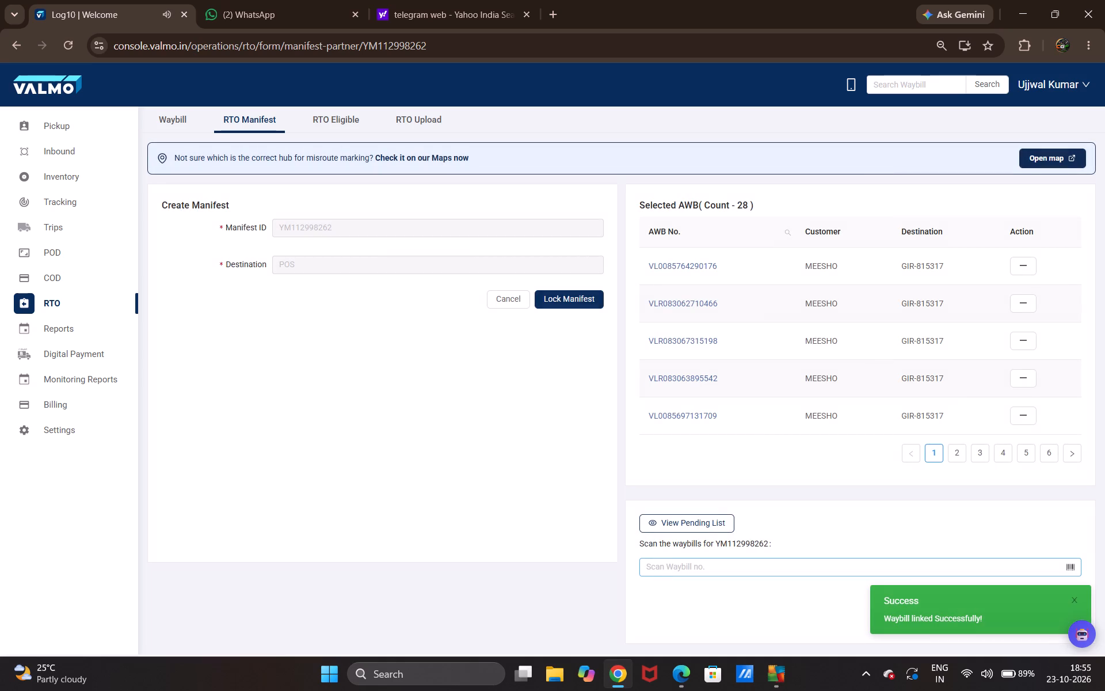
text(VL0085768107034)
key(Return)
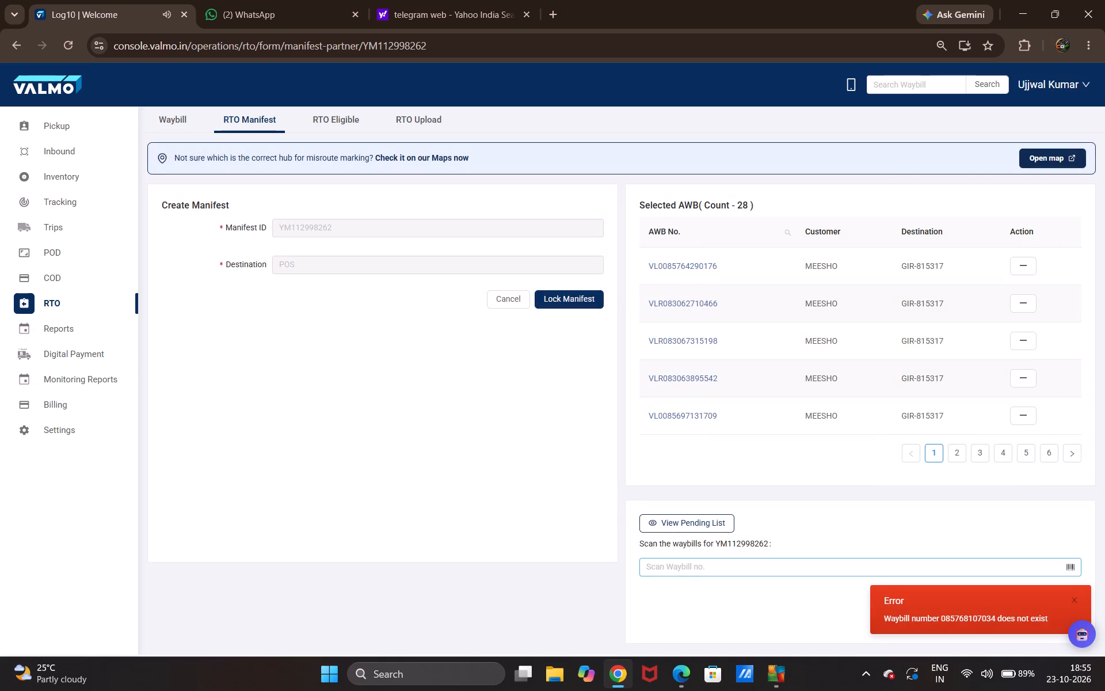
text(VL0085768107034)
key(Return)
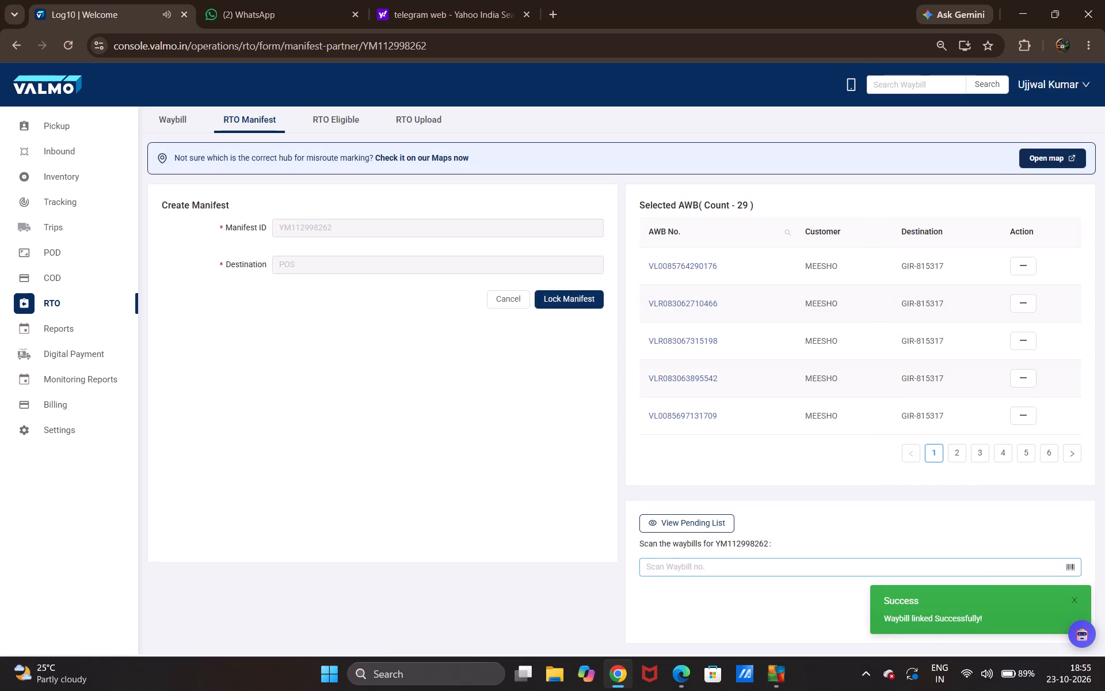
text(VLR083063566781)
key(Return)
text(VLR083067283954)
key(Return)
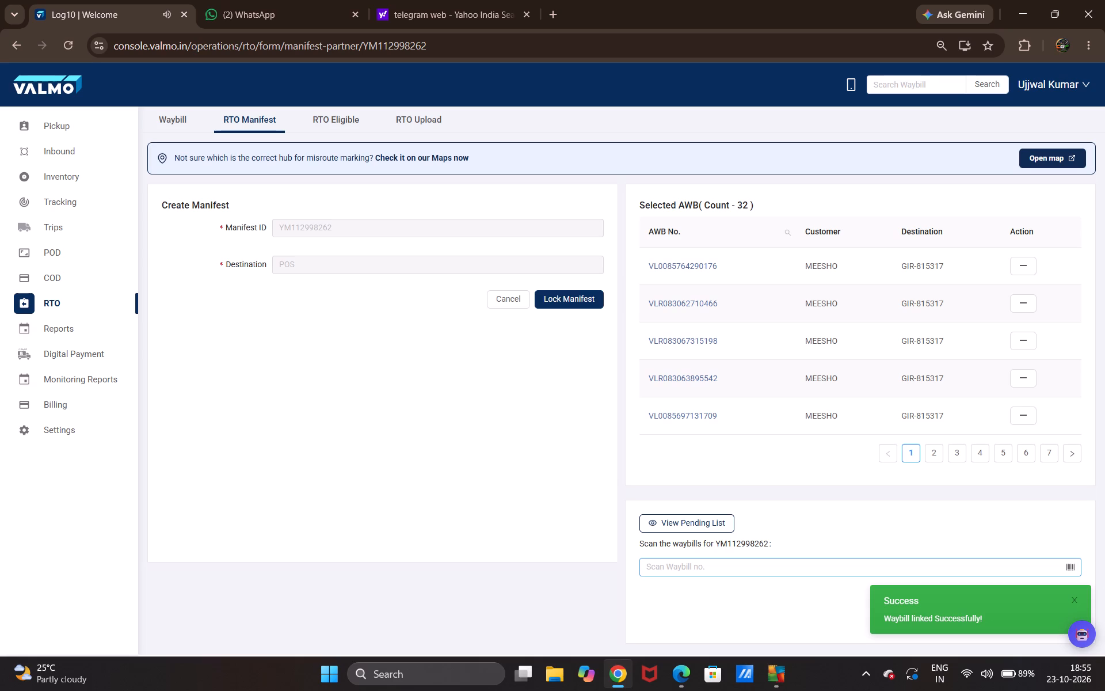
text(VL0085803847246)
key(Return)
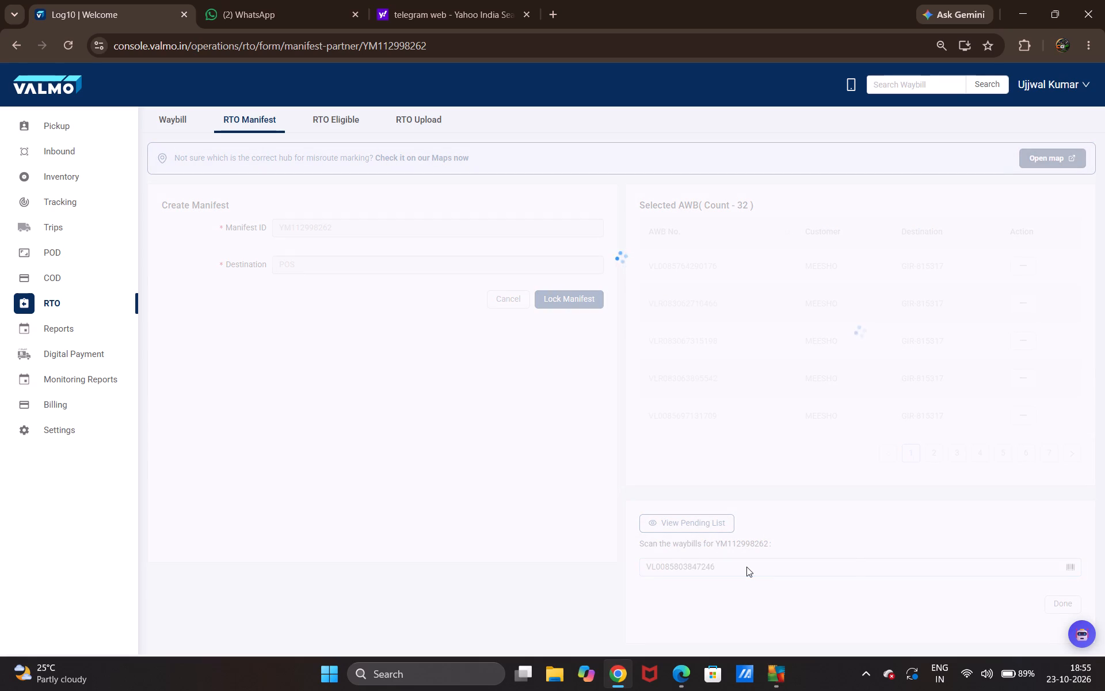
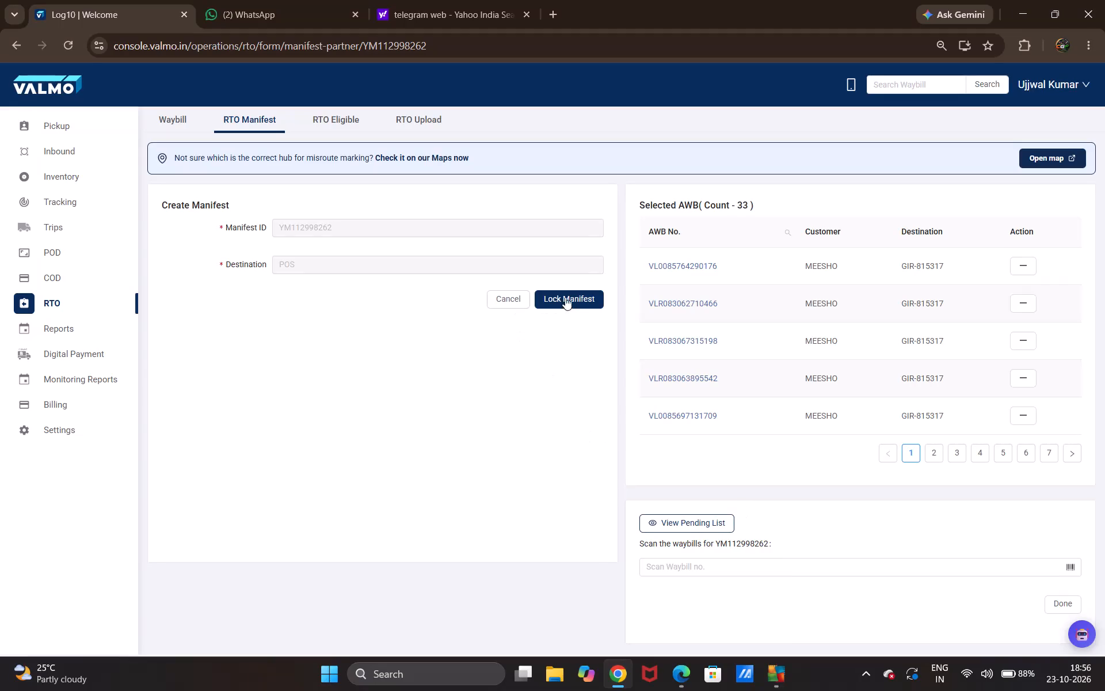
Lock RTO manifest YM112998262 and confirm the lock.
click(567, 296)
click(472, 211)
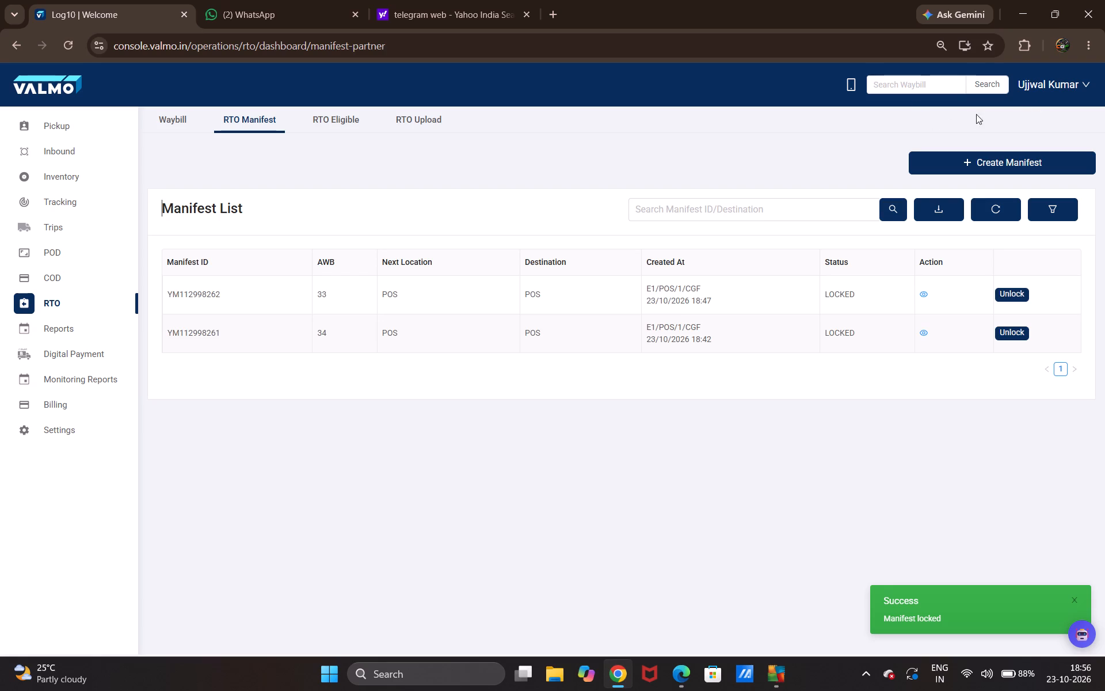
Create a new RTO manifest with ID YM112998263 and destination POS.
click(982, 155)
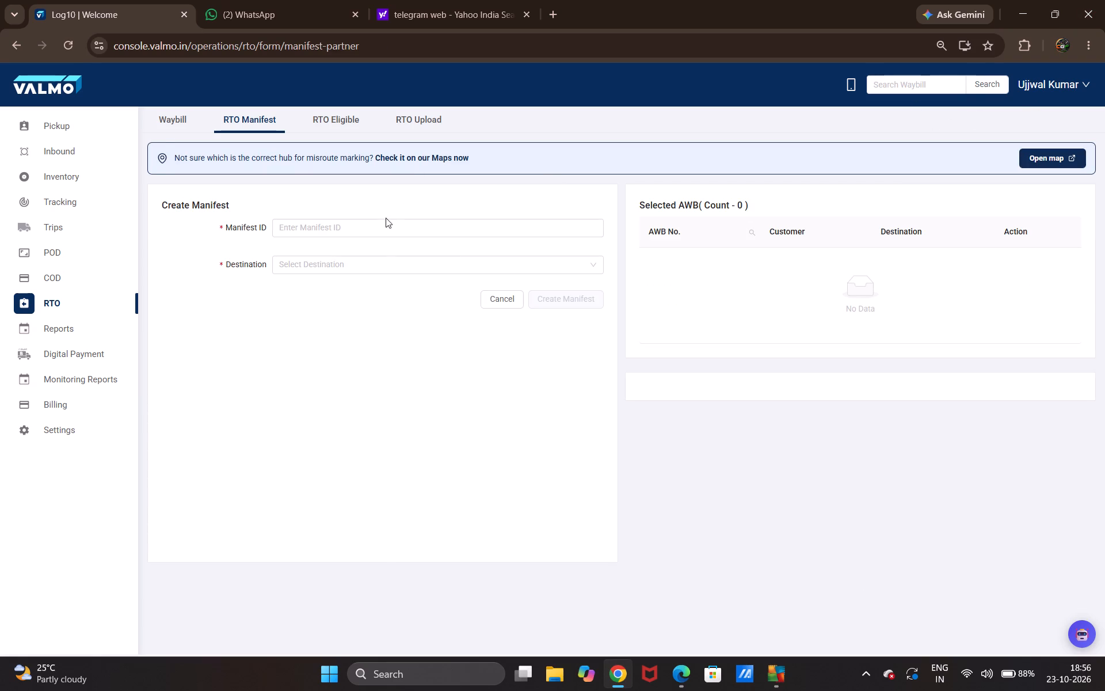
click(383, 224)
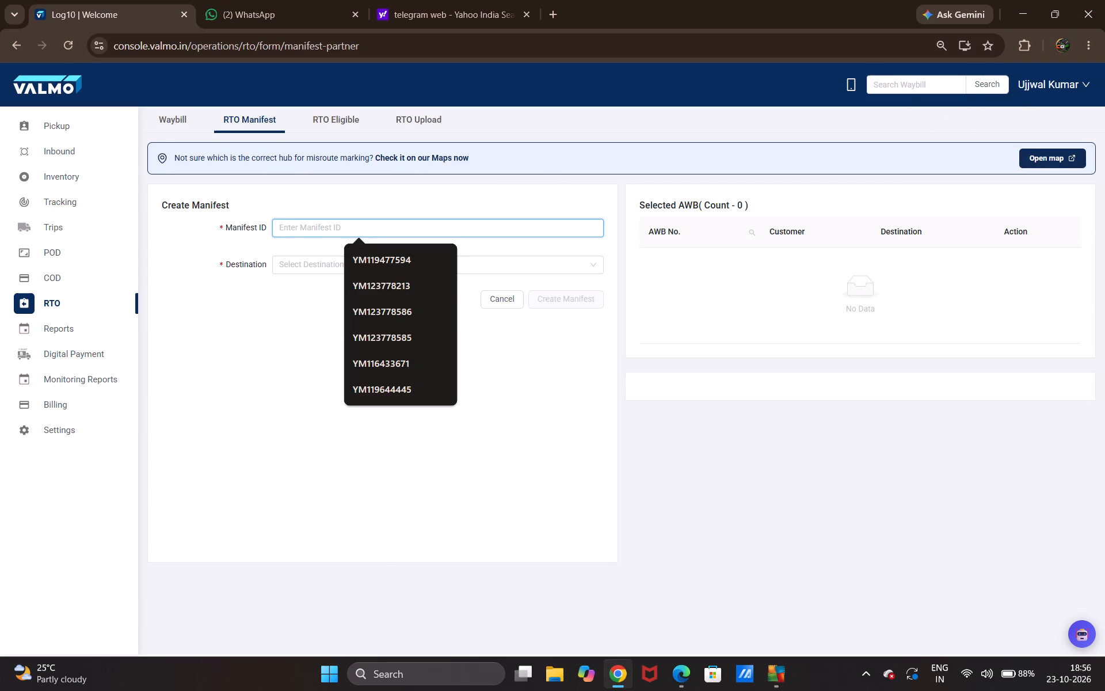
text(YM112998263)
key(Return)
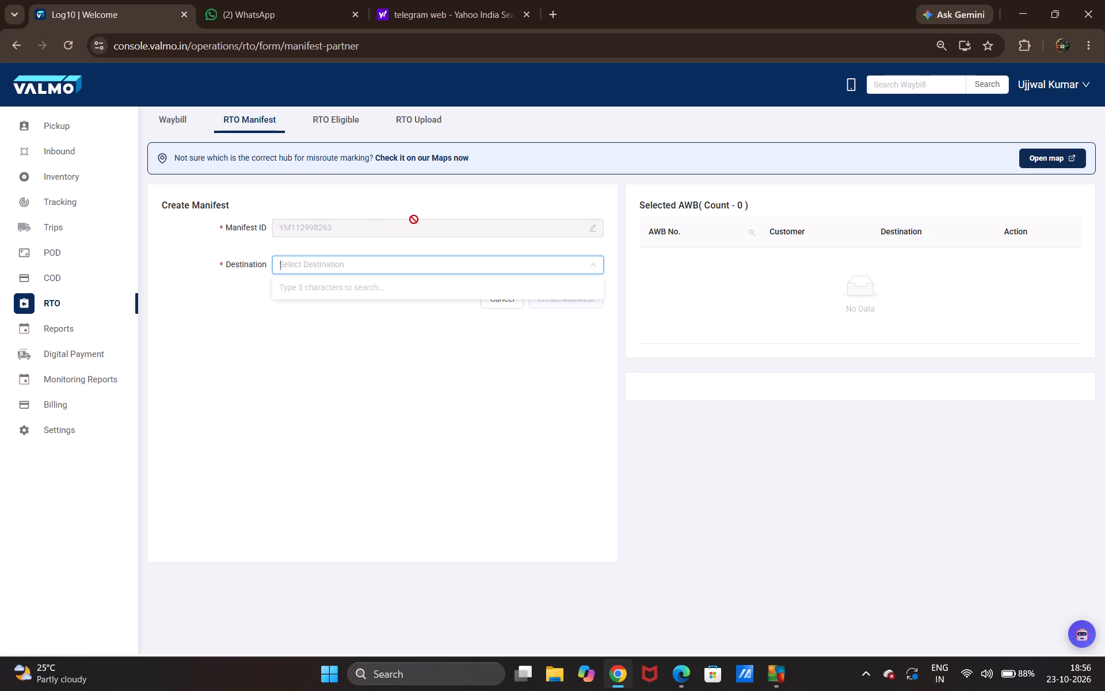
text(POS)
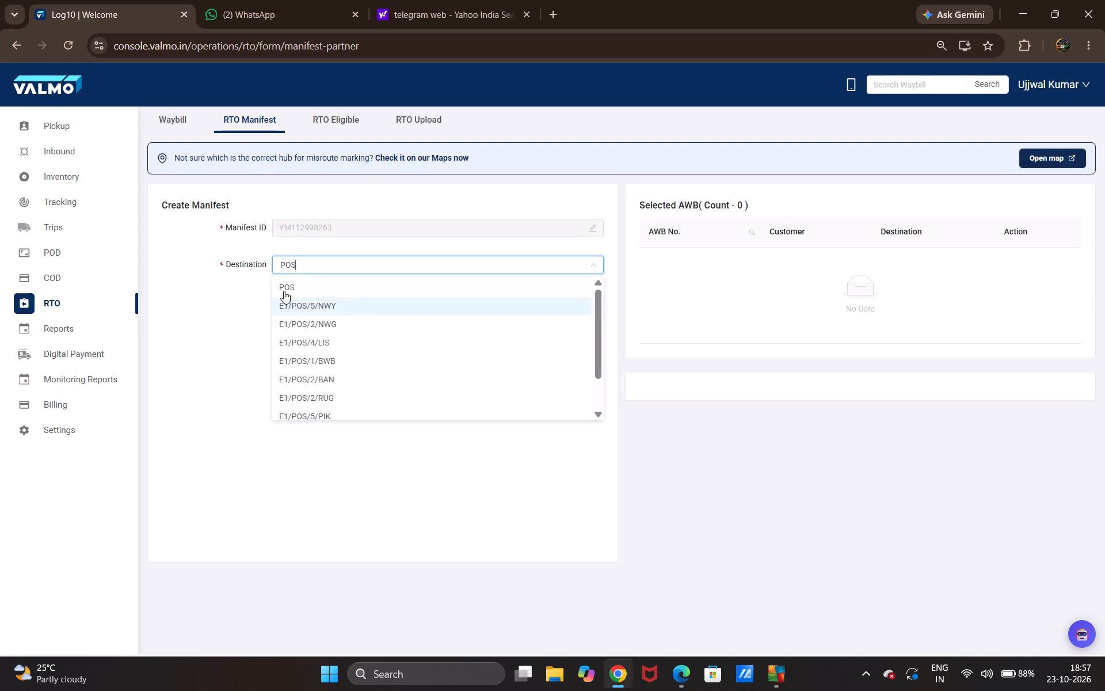
click(285, 290)
click(559, 297)
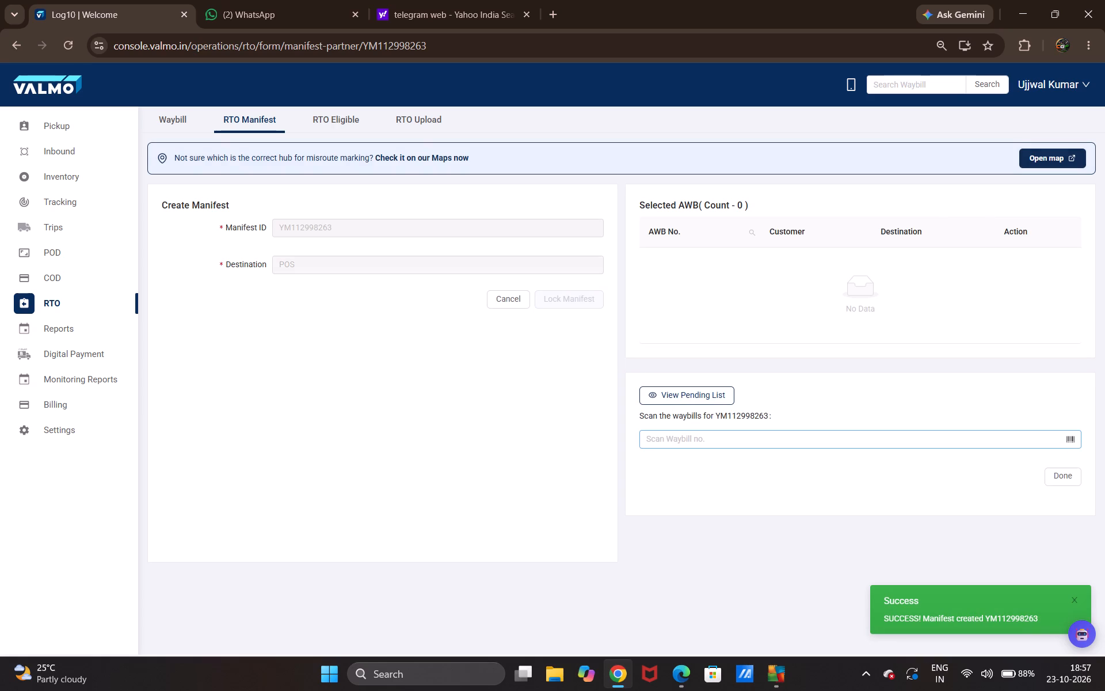
click(694, 439)
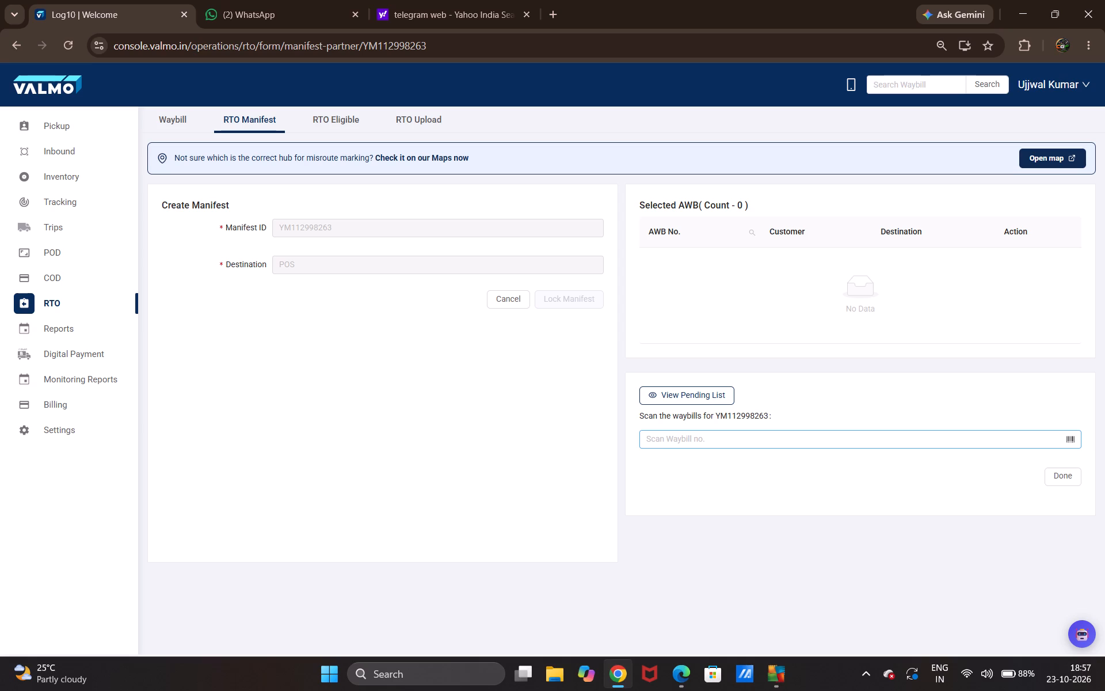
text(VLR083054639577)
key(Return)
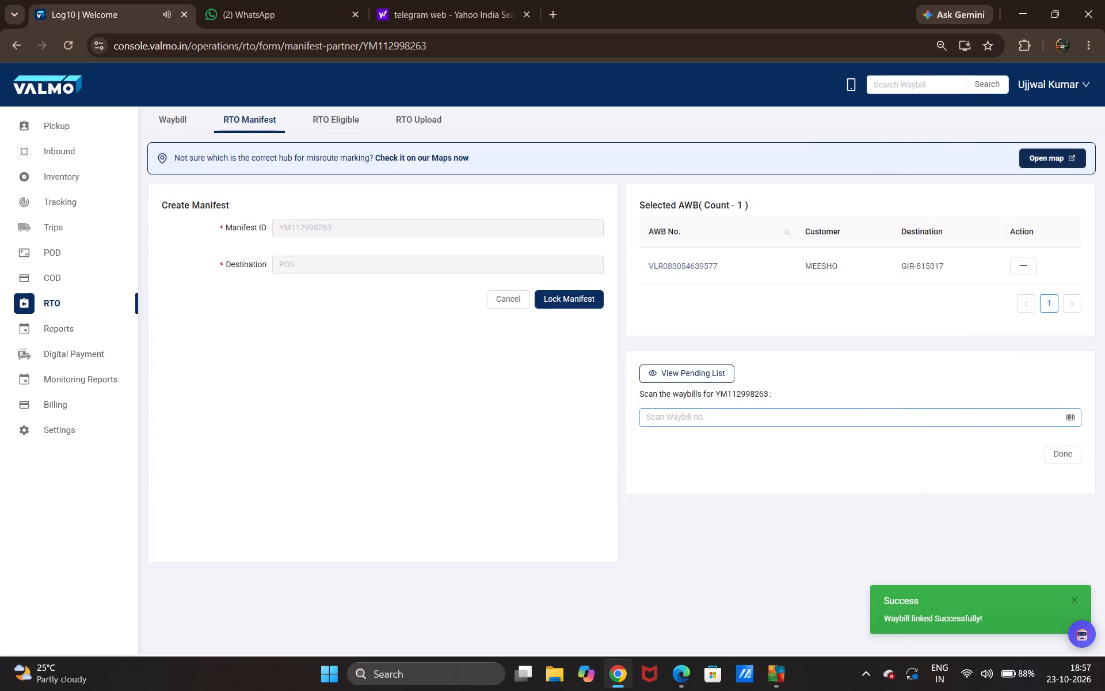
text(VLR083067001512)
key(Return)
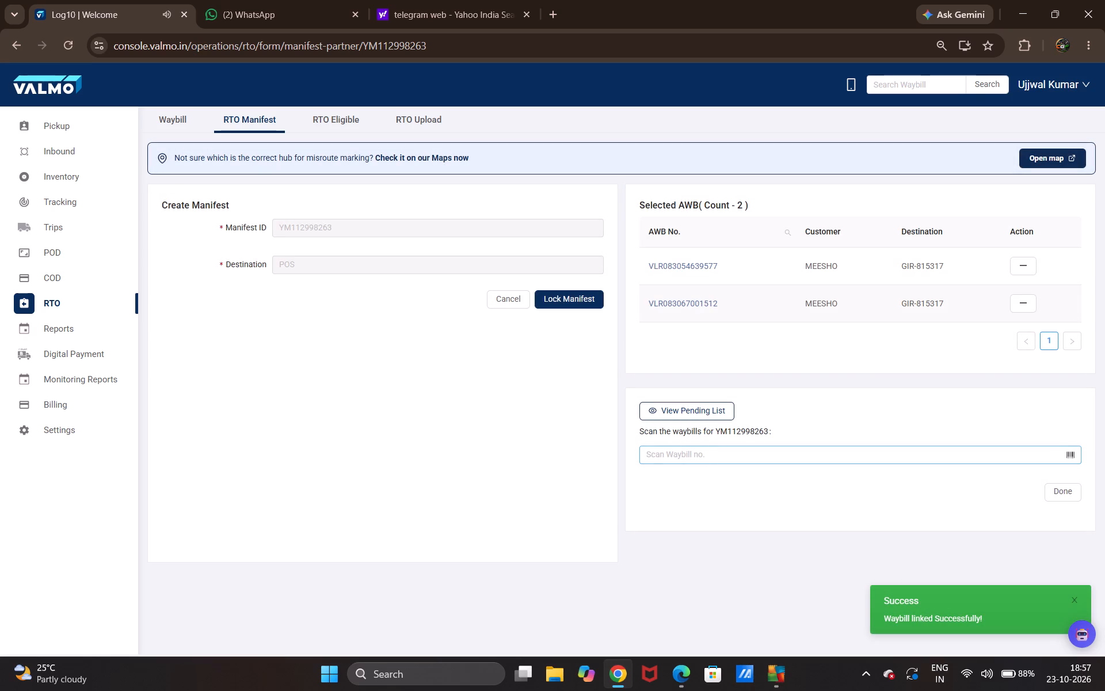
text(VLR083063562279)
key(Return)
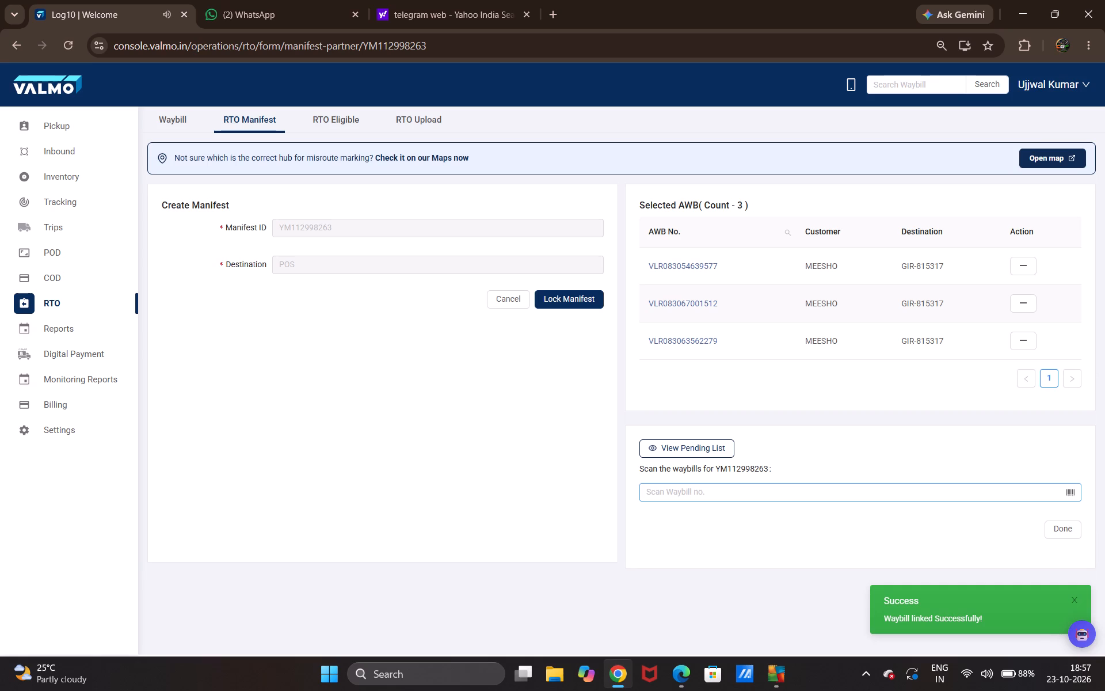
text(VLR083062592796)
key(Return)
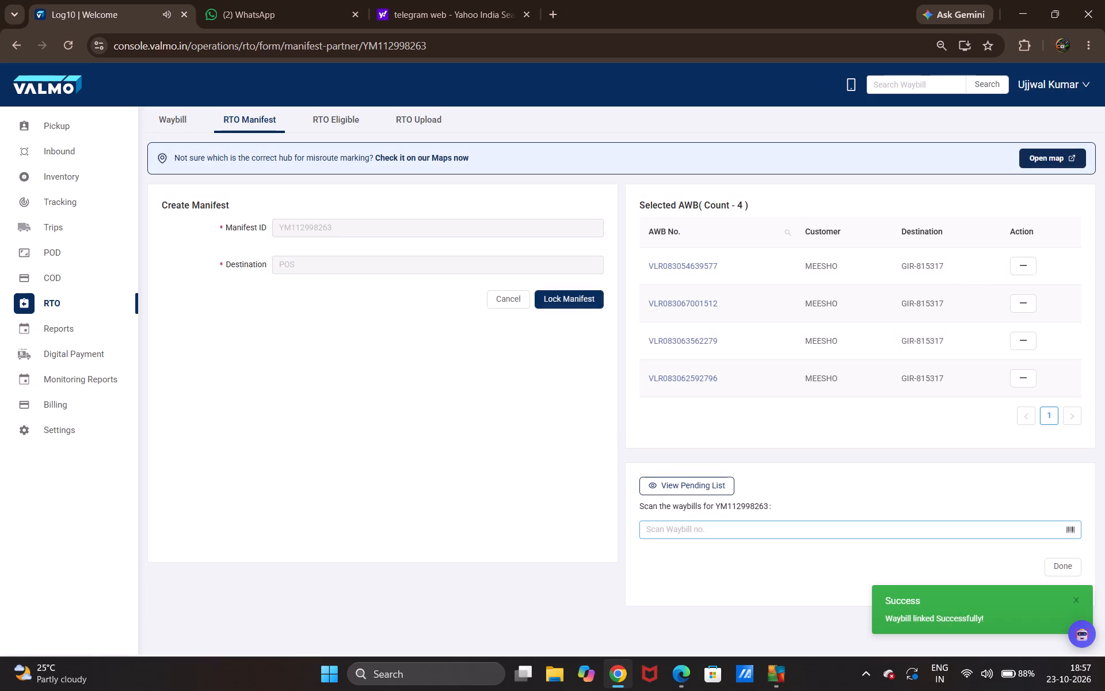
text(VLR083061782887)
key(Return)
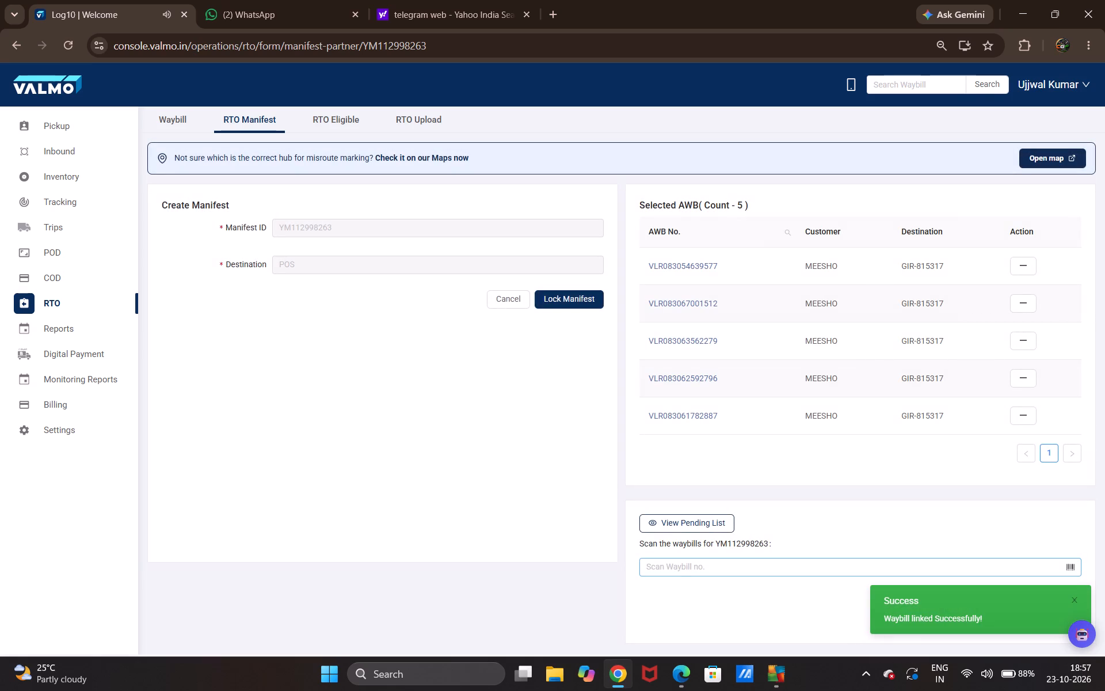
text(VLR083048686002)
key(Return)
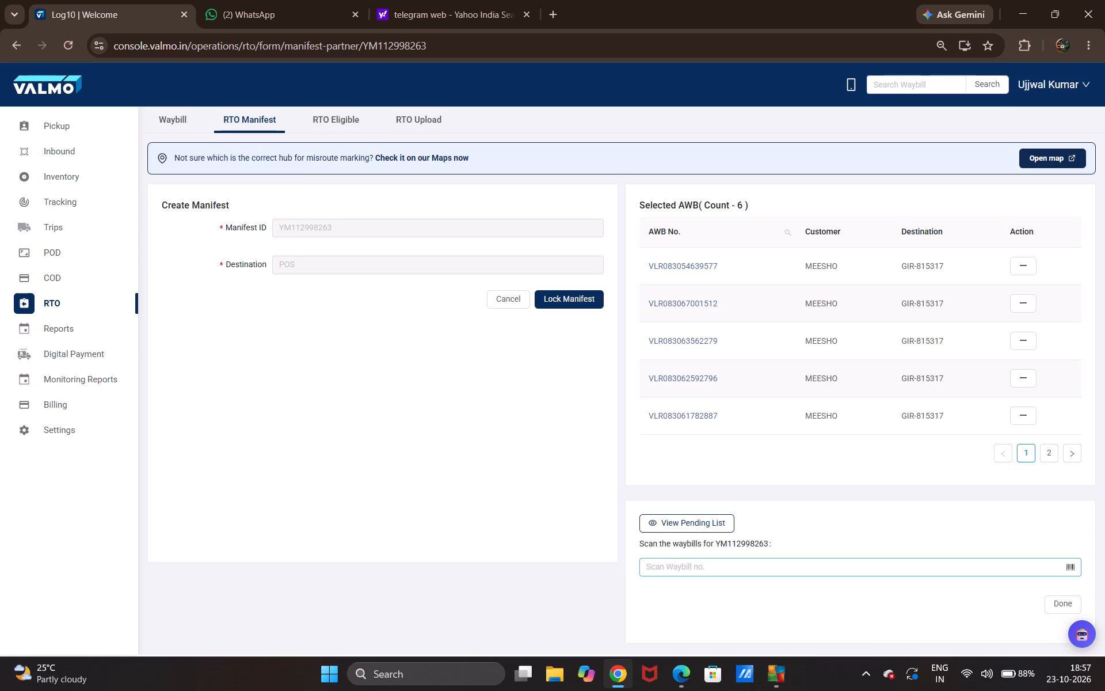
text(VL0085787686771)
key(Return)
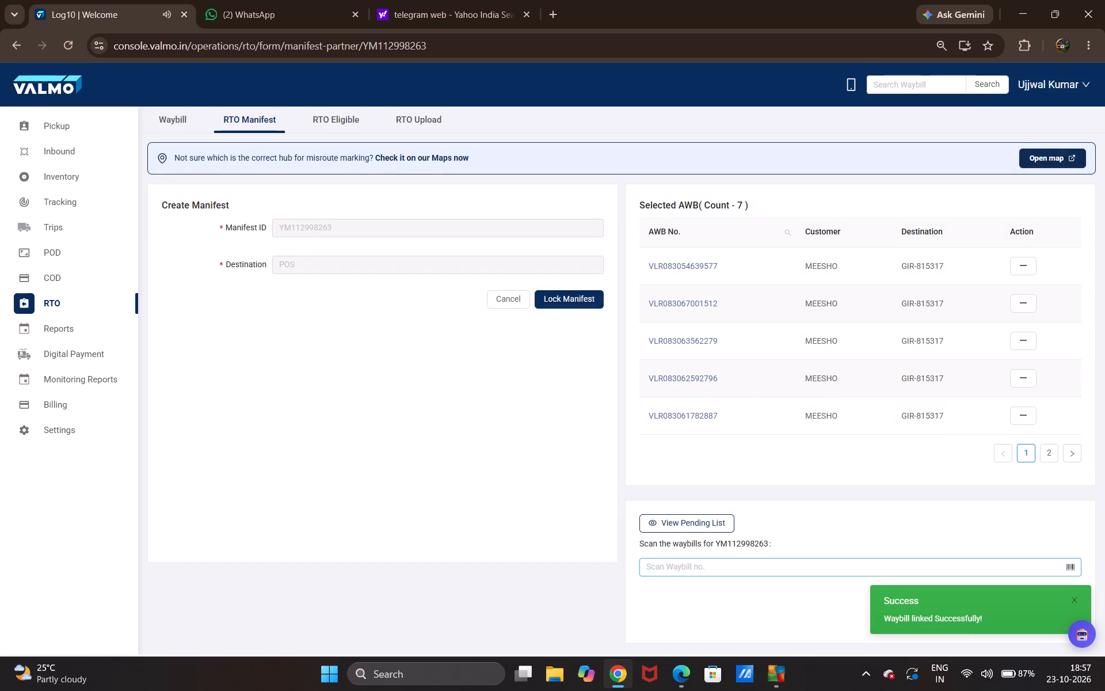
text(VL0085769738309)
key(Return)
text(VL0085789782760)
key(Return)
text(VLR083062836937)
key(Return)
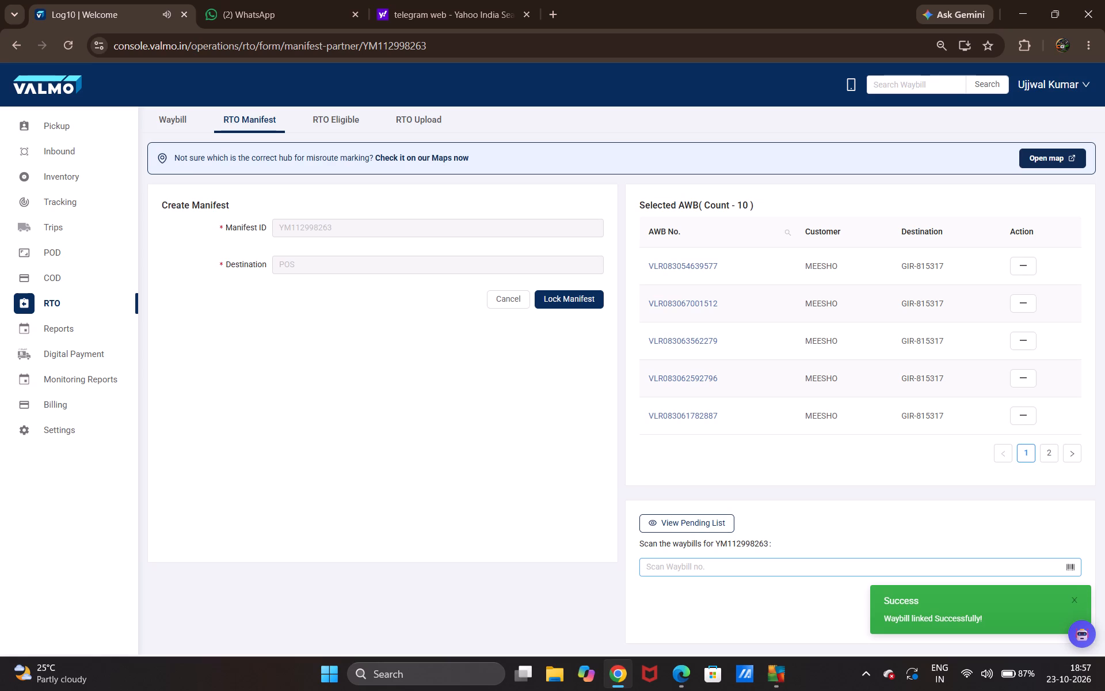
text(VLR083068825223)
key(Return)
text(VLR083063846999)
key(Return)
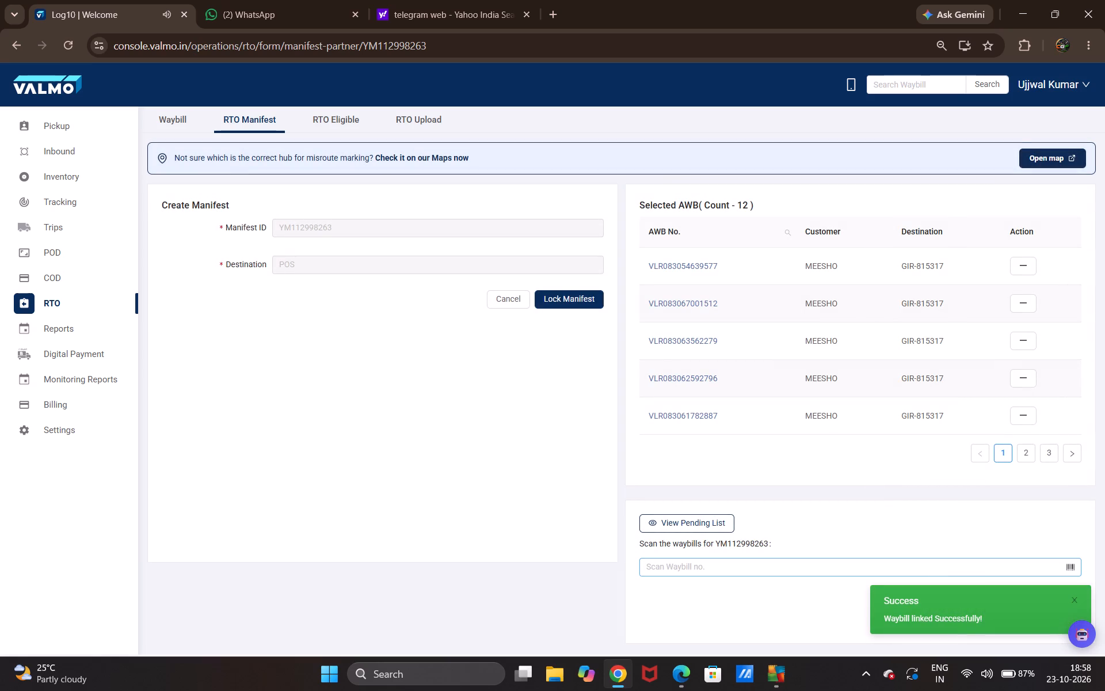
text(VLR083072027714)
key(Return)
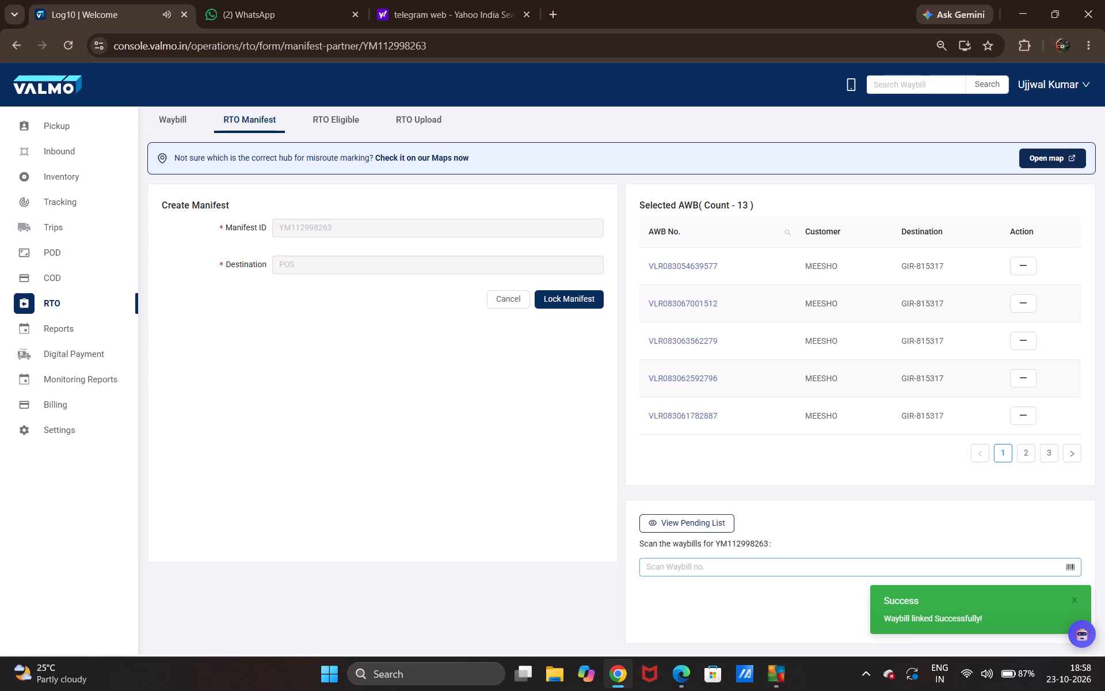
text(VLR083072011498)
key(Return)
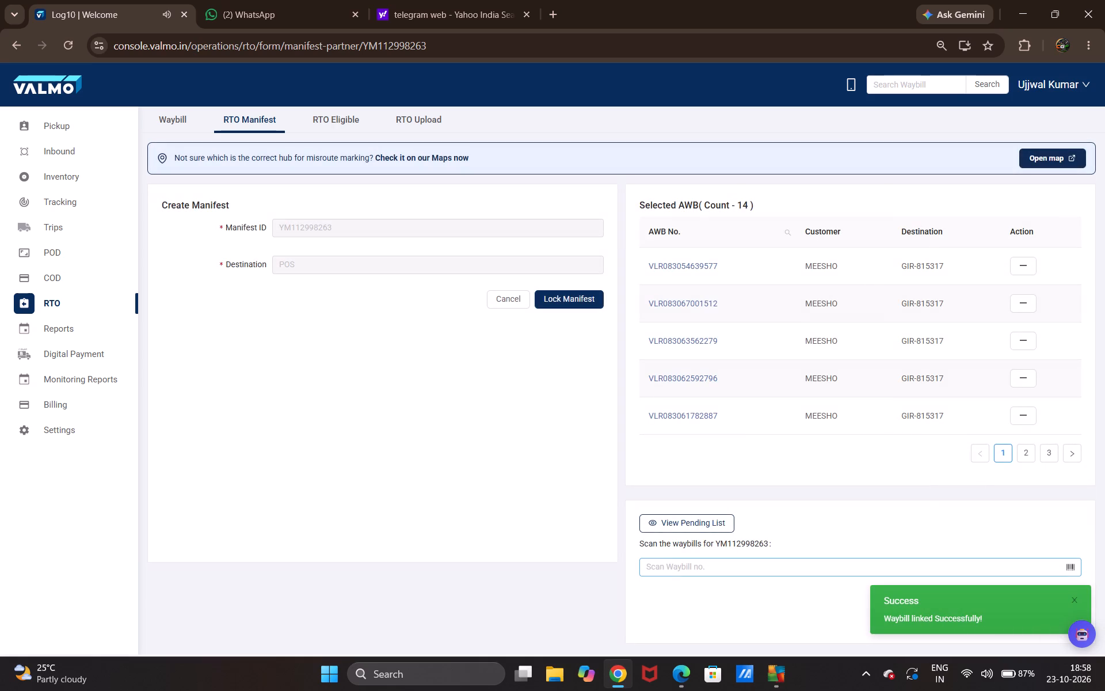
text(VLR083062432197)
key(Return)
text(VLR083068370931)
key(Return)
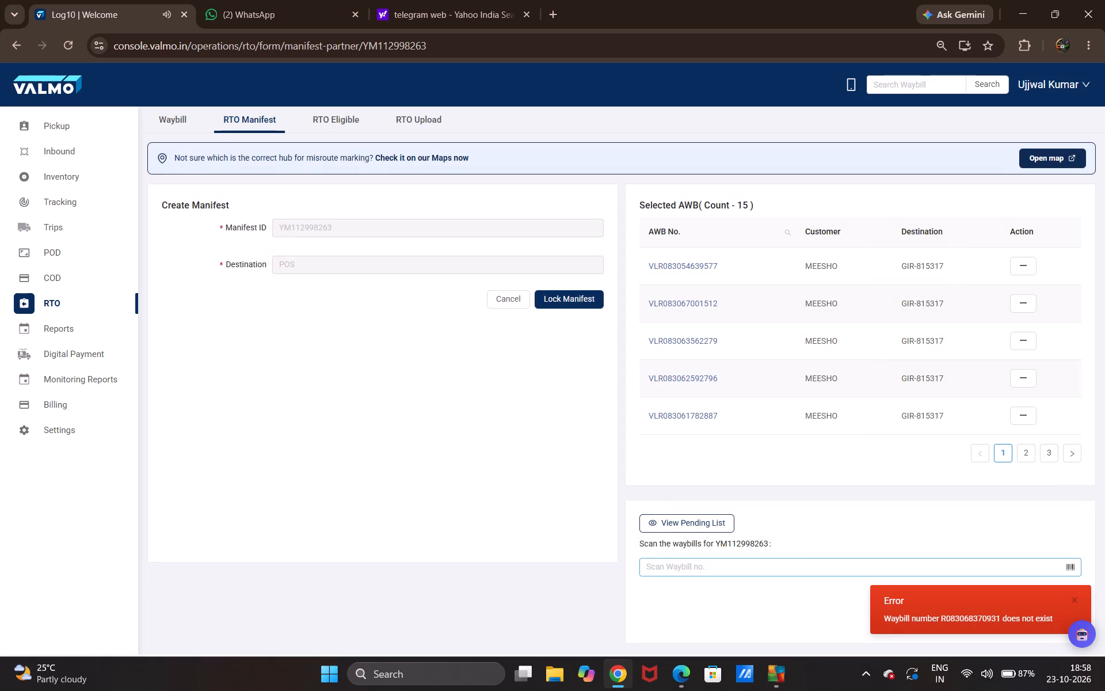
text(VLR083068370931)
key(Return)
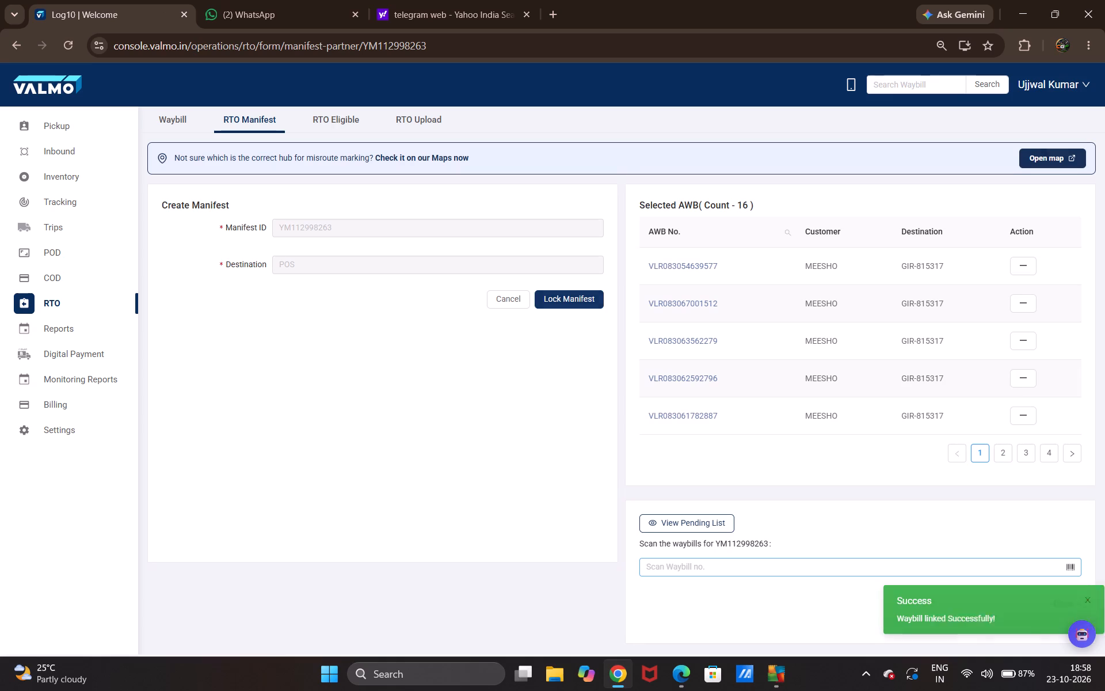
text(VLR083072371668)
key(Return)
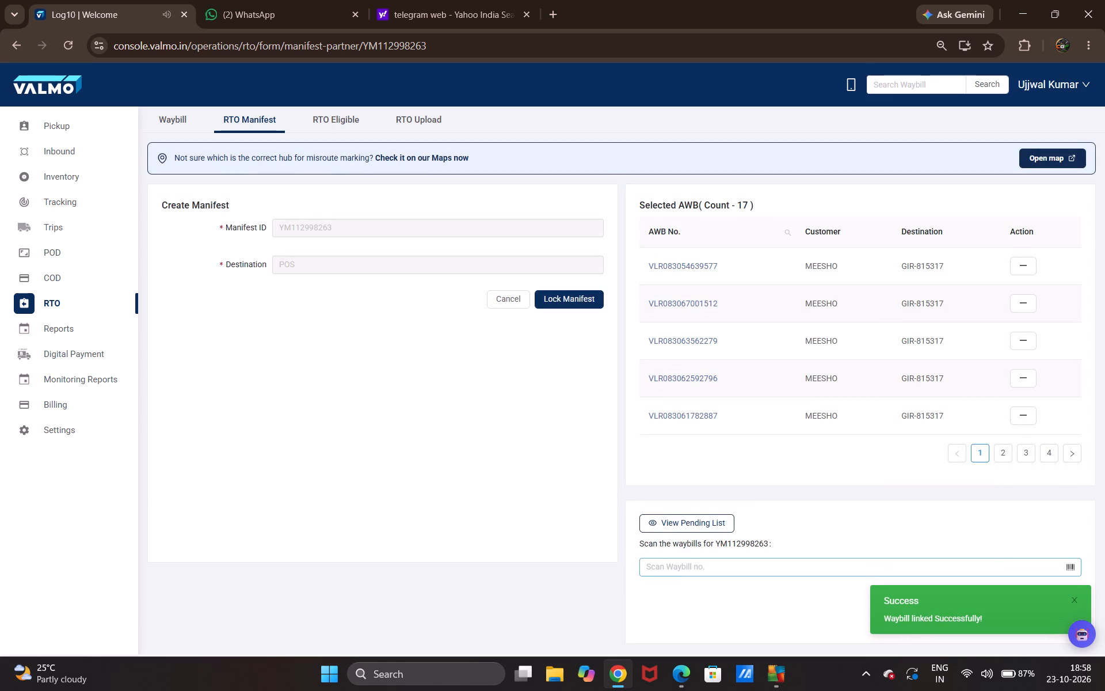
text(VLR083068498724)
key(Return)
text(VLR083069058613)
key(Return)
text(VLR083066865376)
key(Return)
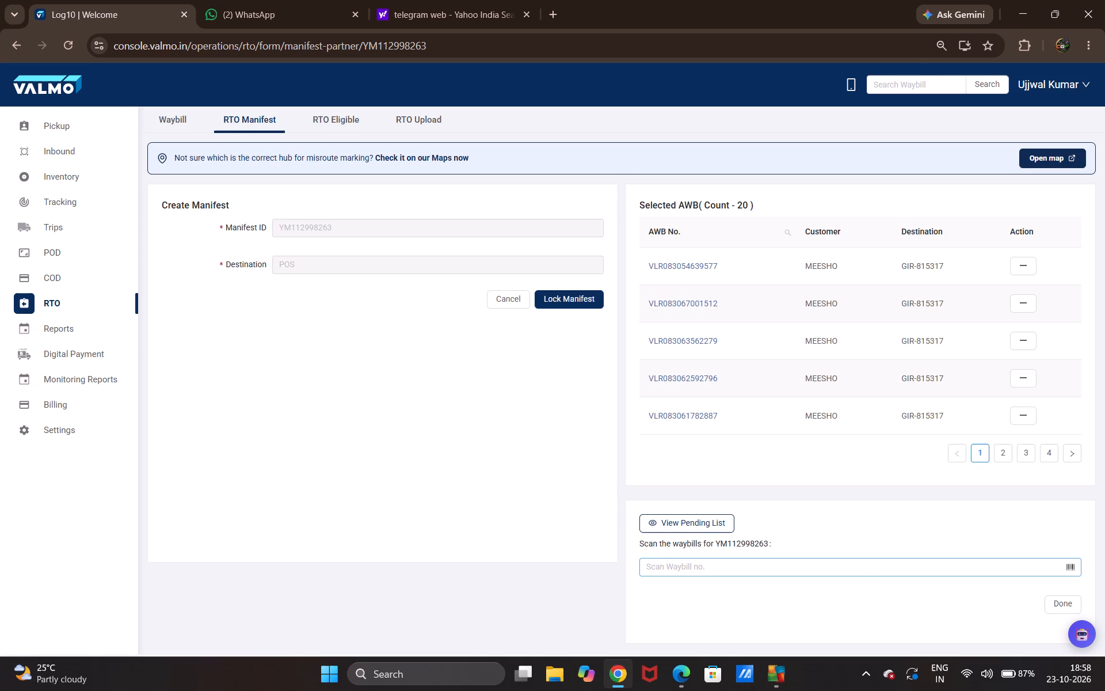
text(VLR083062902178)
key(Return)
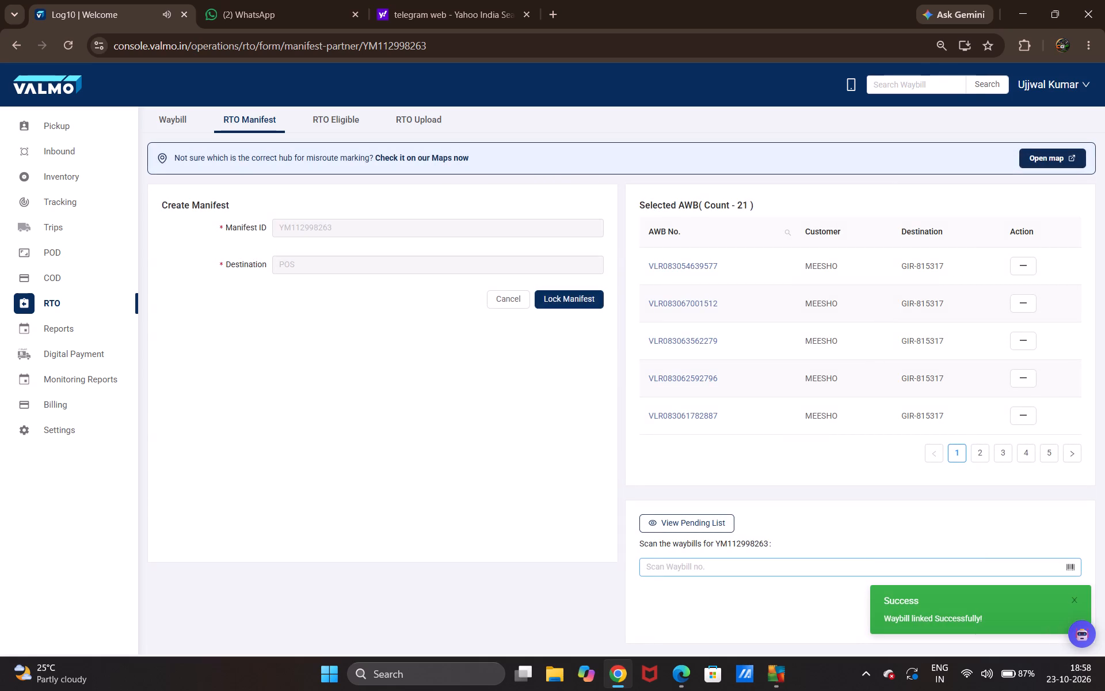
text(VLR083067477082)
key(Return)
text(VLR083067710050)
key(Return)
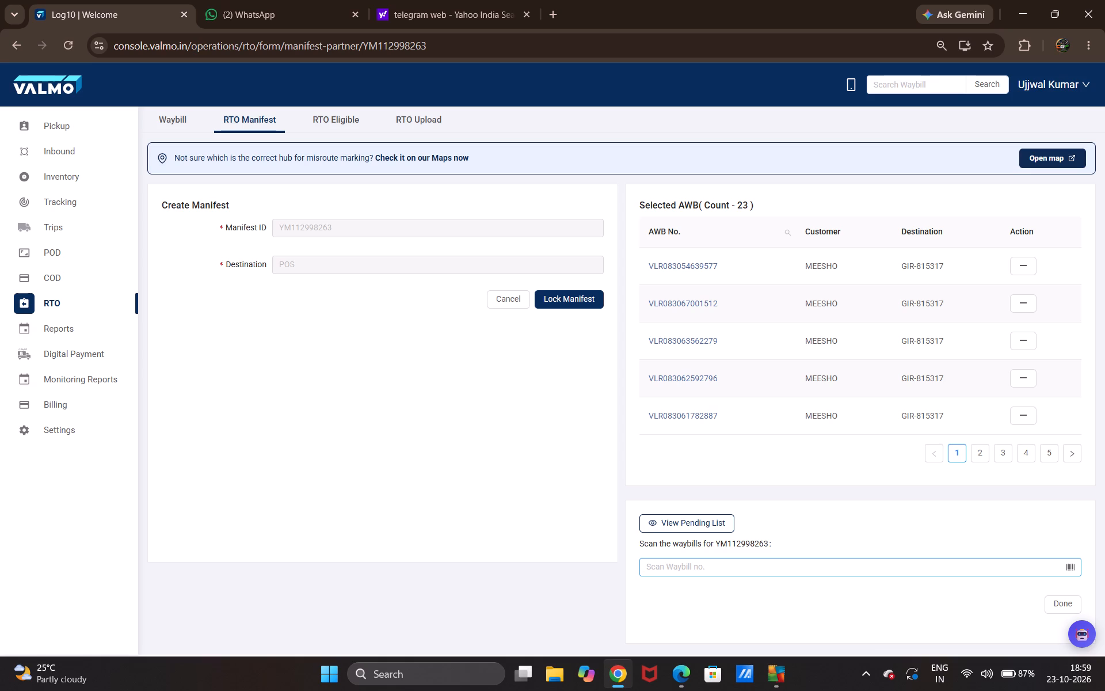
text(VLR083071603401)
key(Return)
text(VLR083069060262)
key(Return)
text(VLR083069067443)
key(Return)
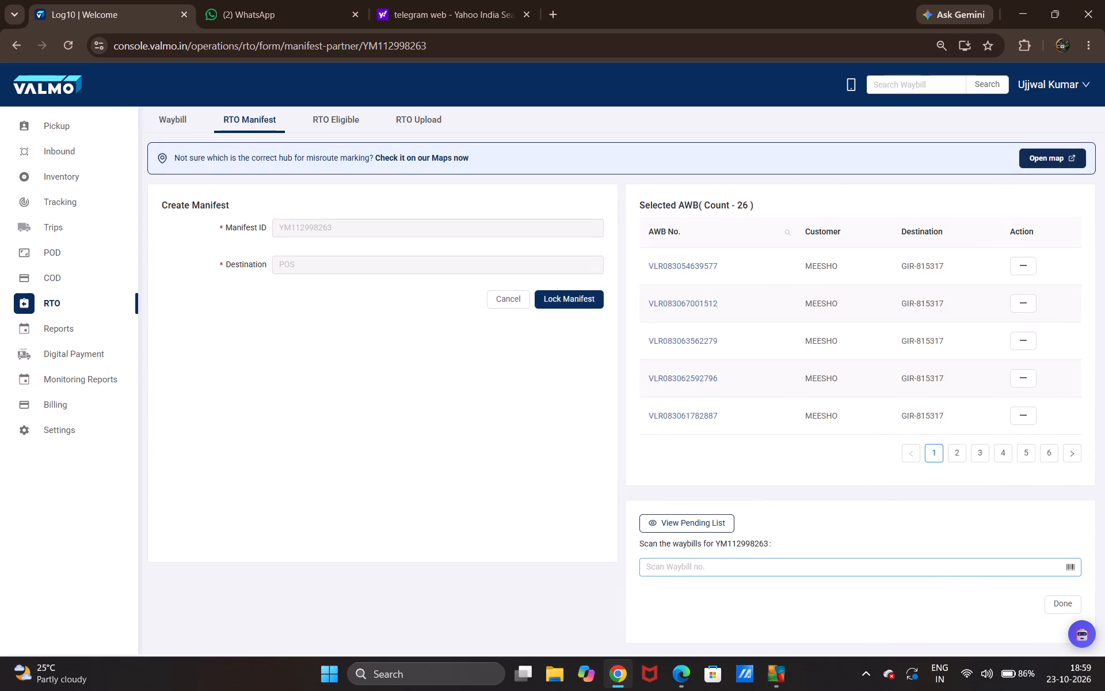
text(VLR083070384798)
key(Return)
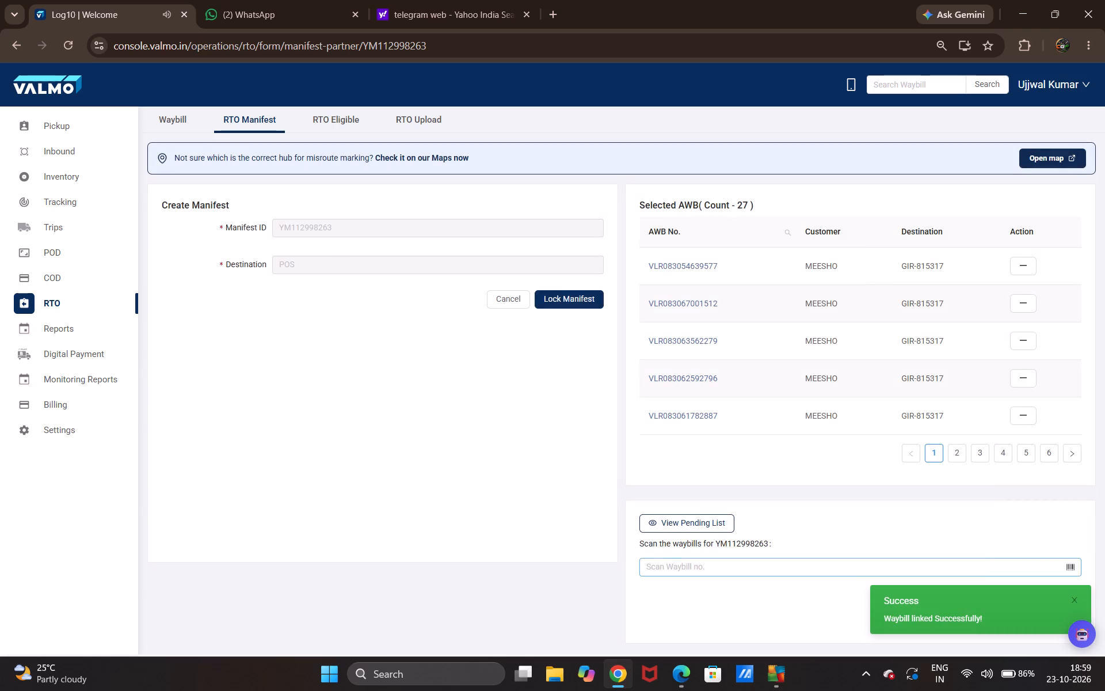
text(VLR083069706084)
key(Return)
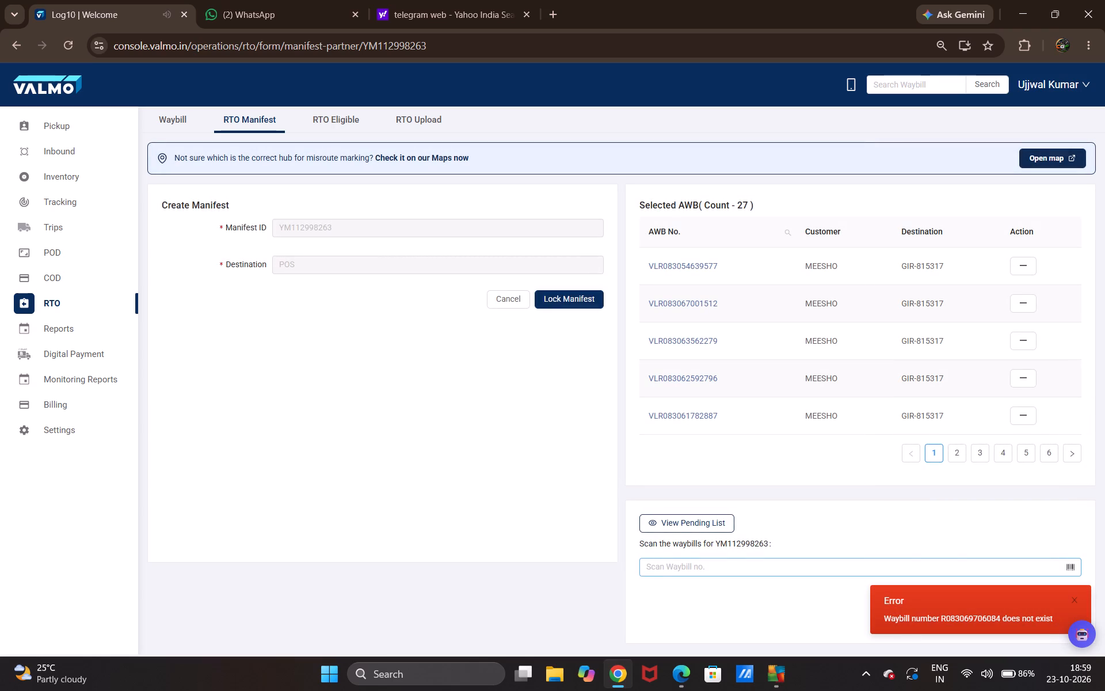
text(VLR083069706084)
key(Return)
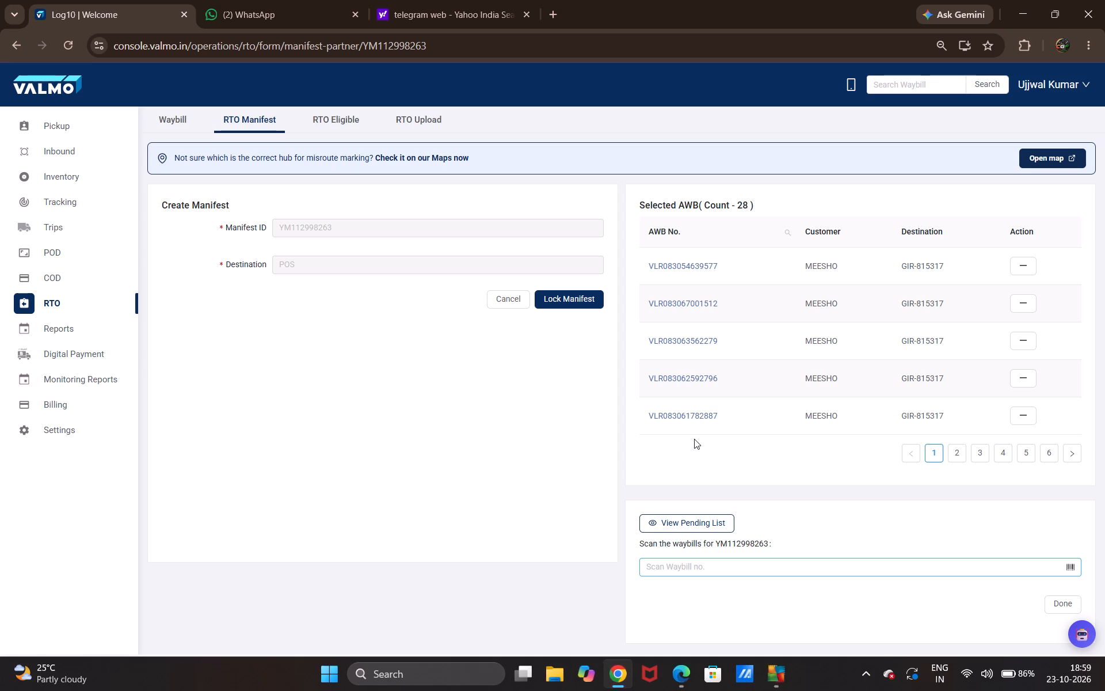
drag(694, 439, 688, 446)
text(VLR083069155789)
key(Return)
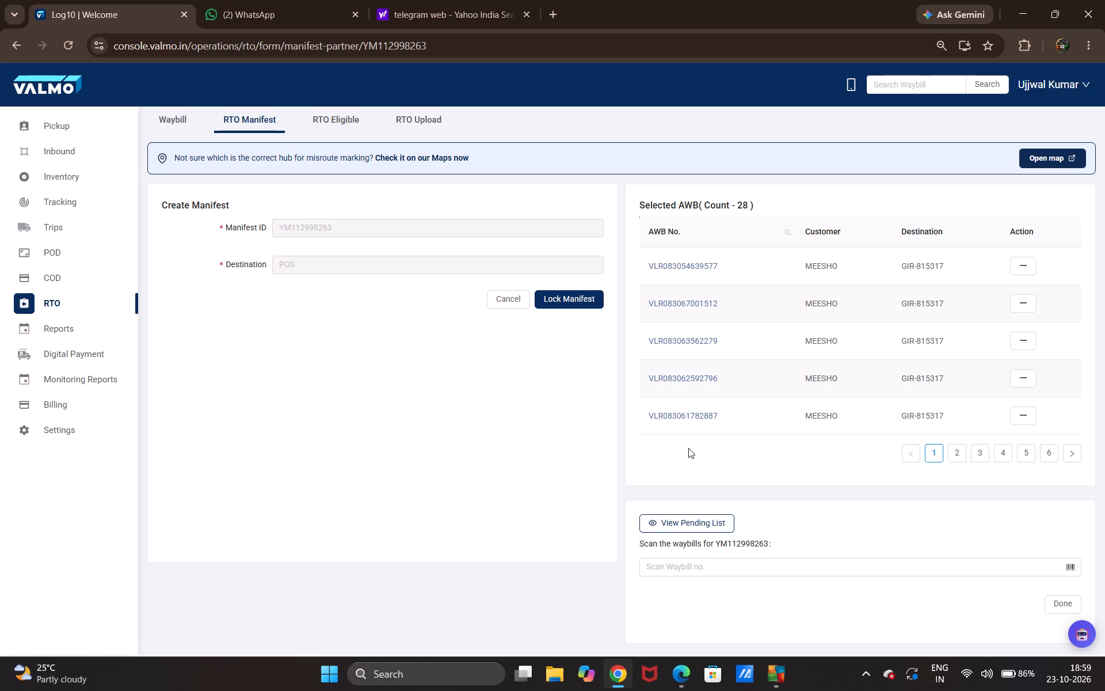
click(683, 571)
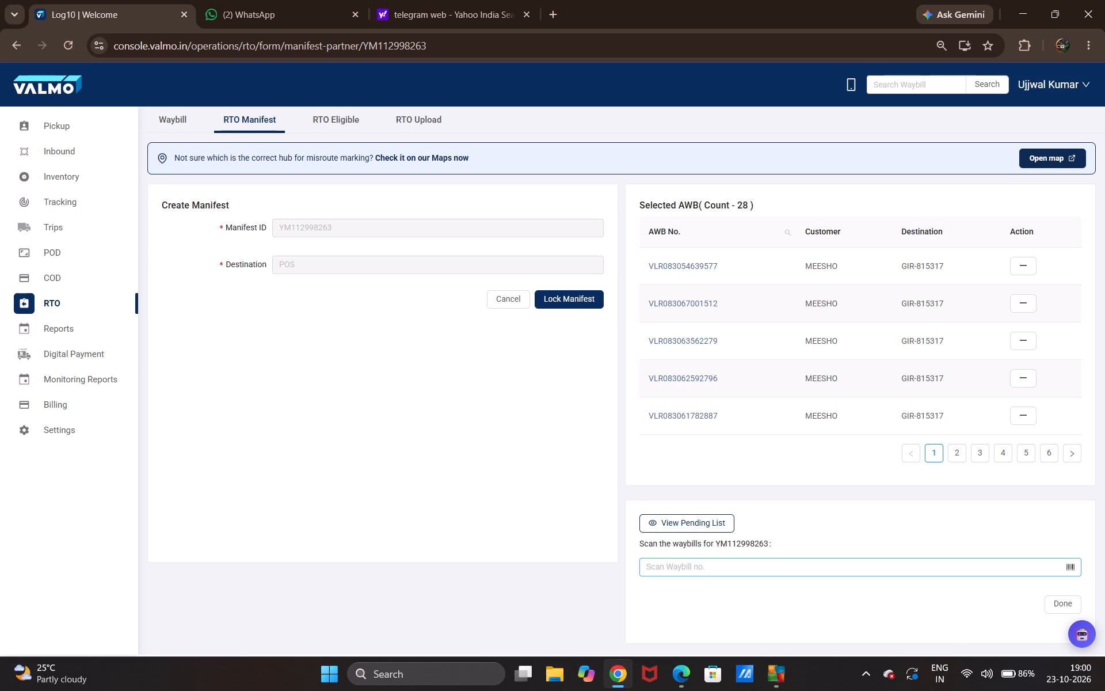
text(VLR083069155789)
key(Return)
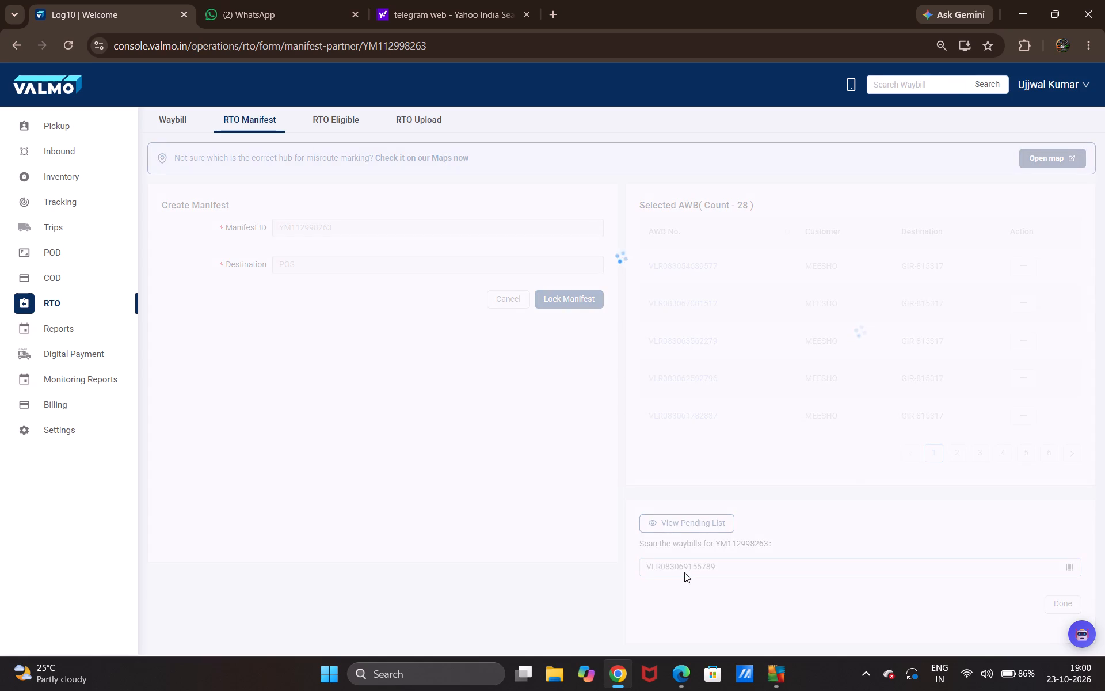
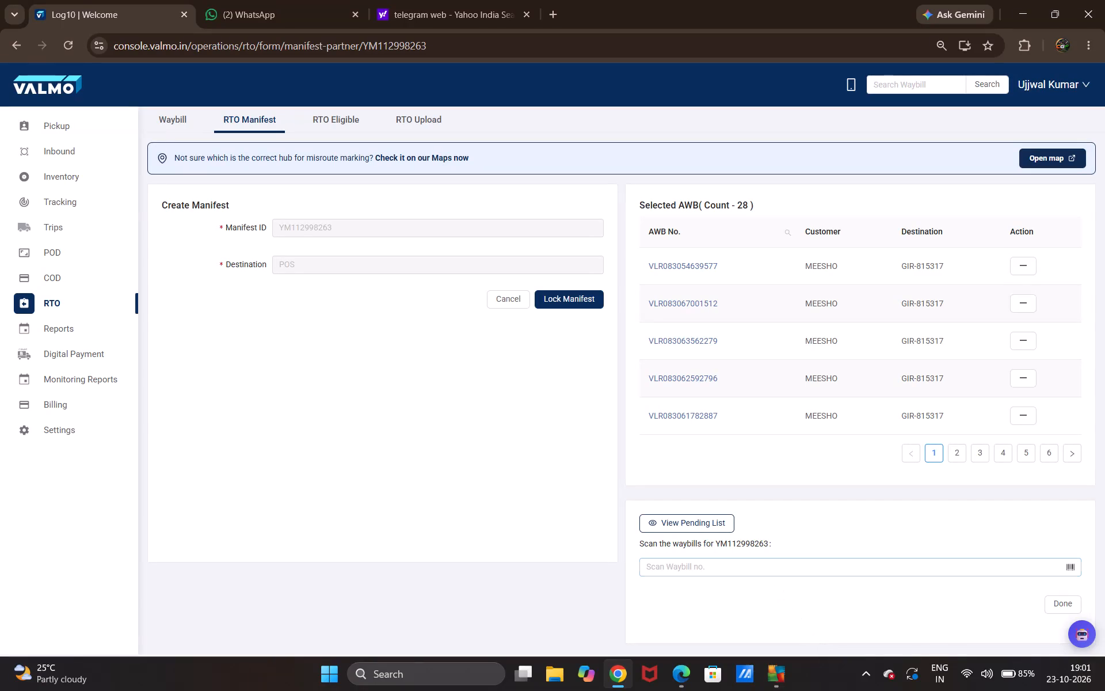
click(763, 563)
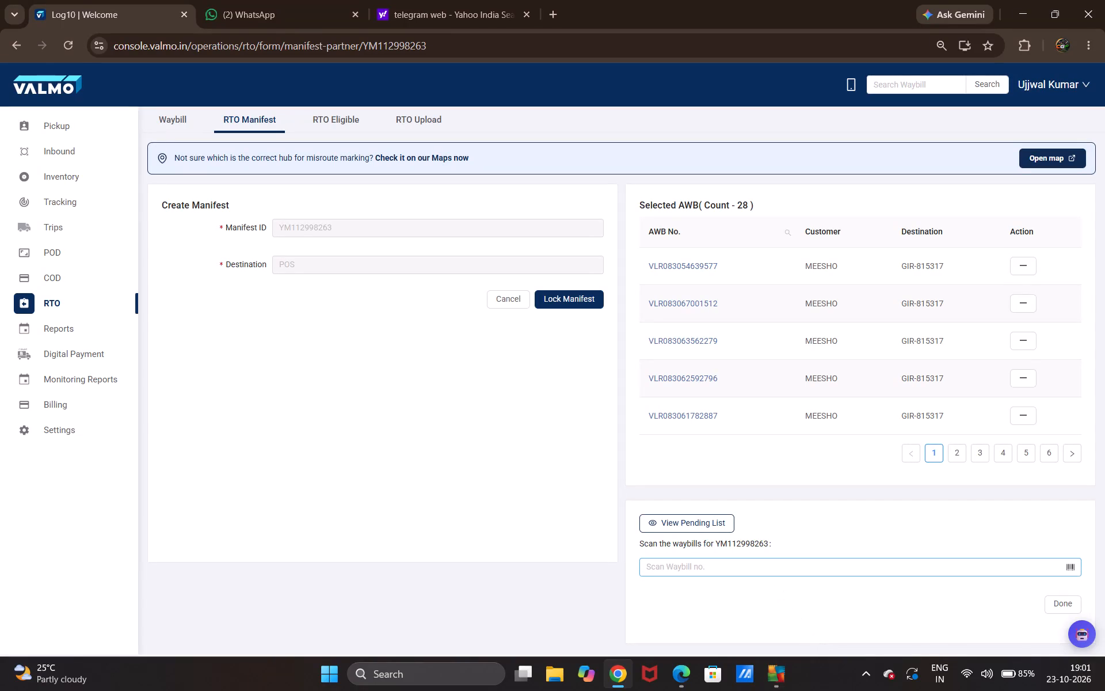
click(764, 563)
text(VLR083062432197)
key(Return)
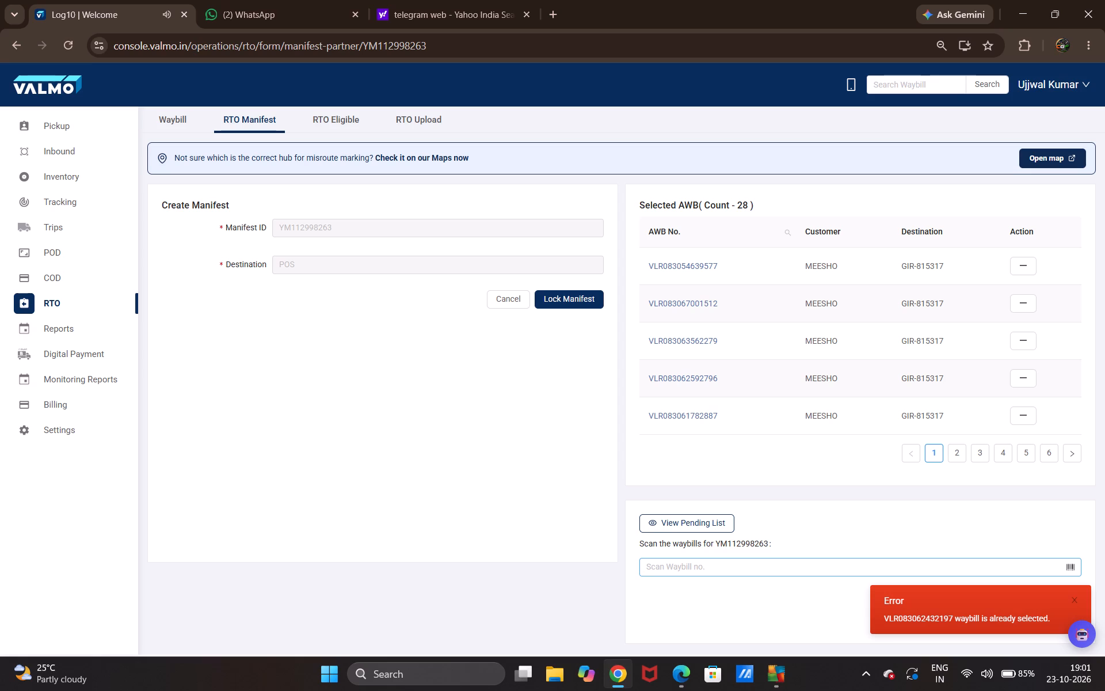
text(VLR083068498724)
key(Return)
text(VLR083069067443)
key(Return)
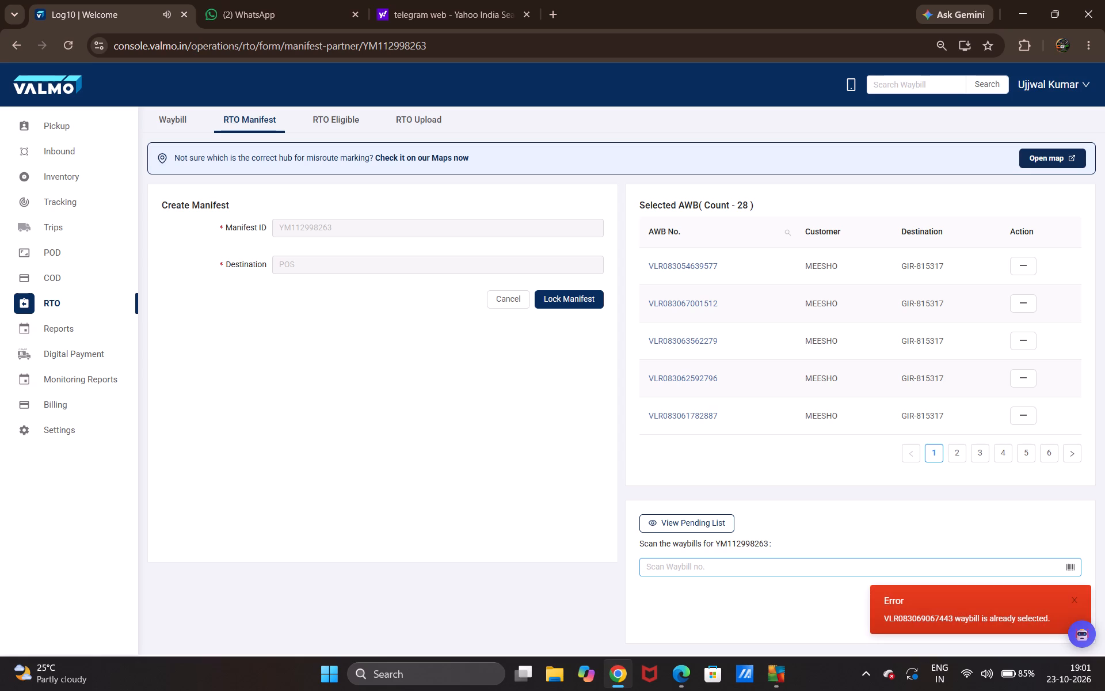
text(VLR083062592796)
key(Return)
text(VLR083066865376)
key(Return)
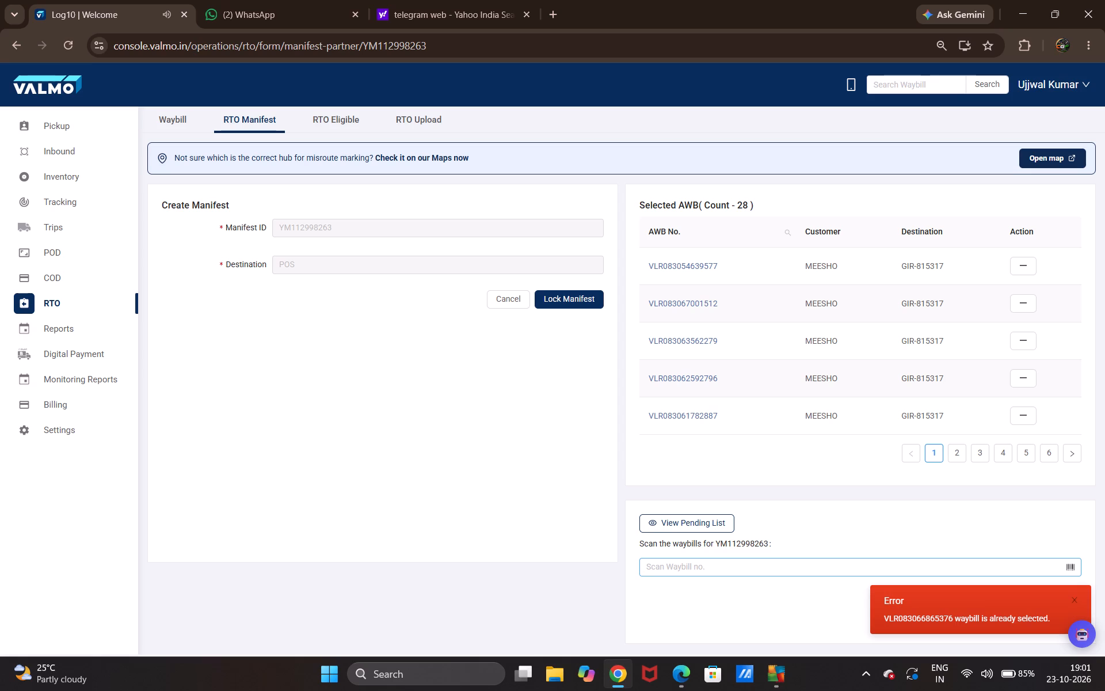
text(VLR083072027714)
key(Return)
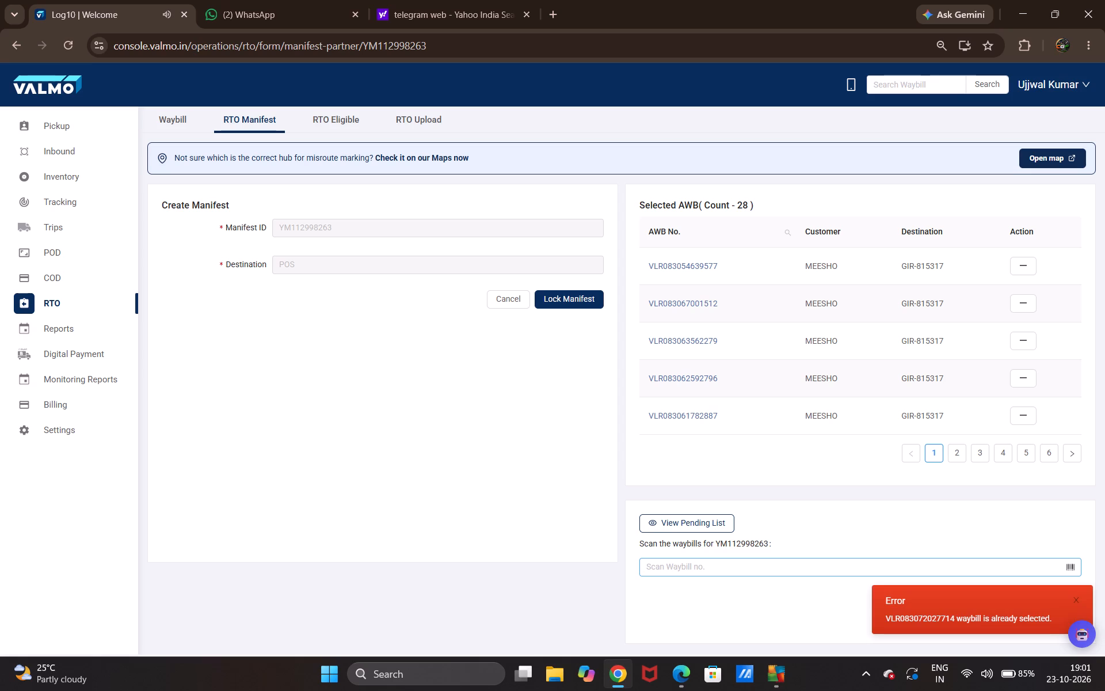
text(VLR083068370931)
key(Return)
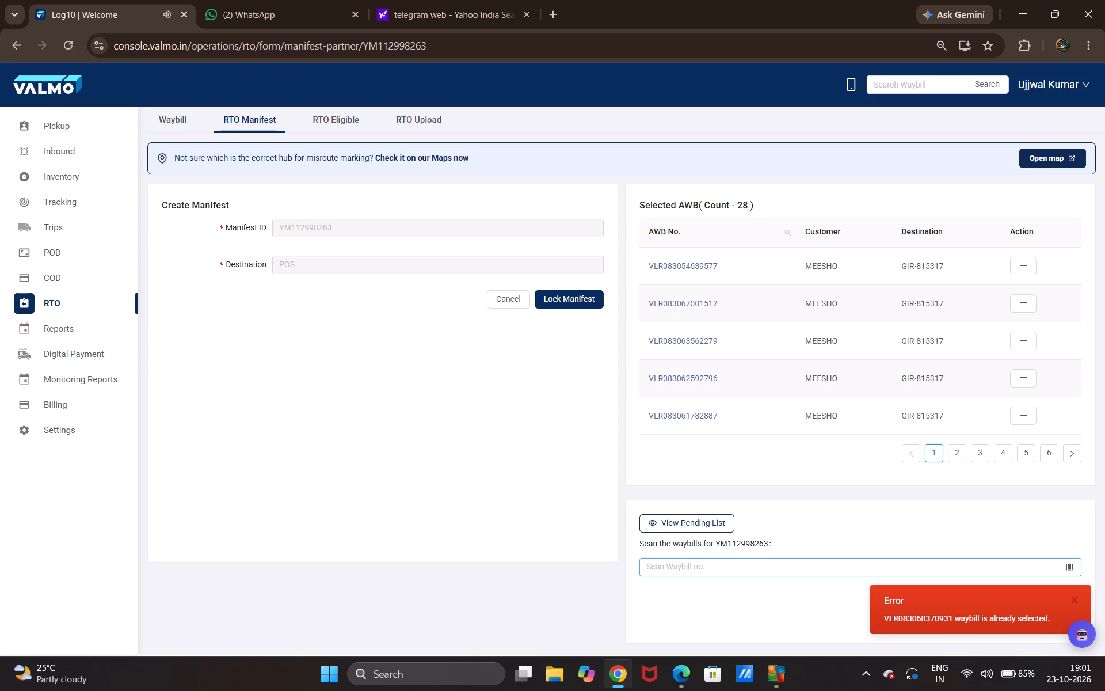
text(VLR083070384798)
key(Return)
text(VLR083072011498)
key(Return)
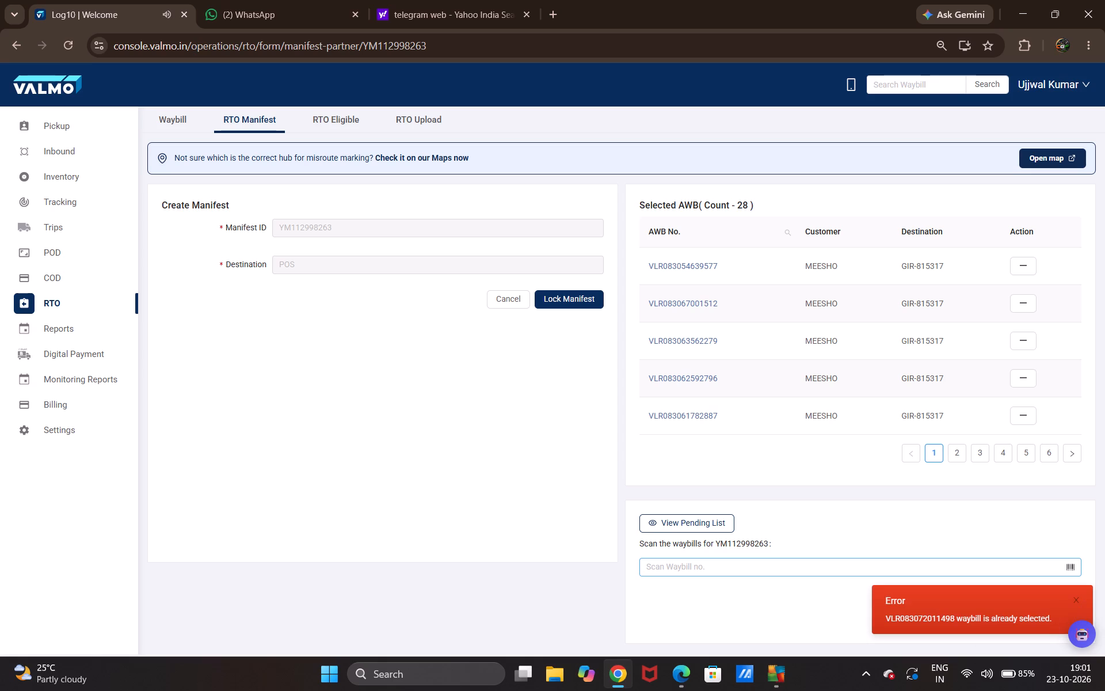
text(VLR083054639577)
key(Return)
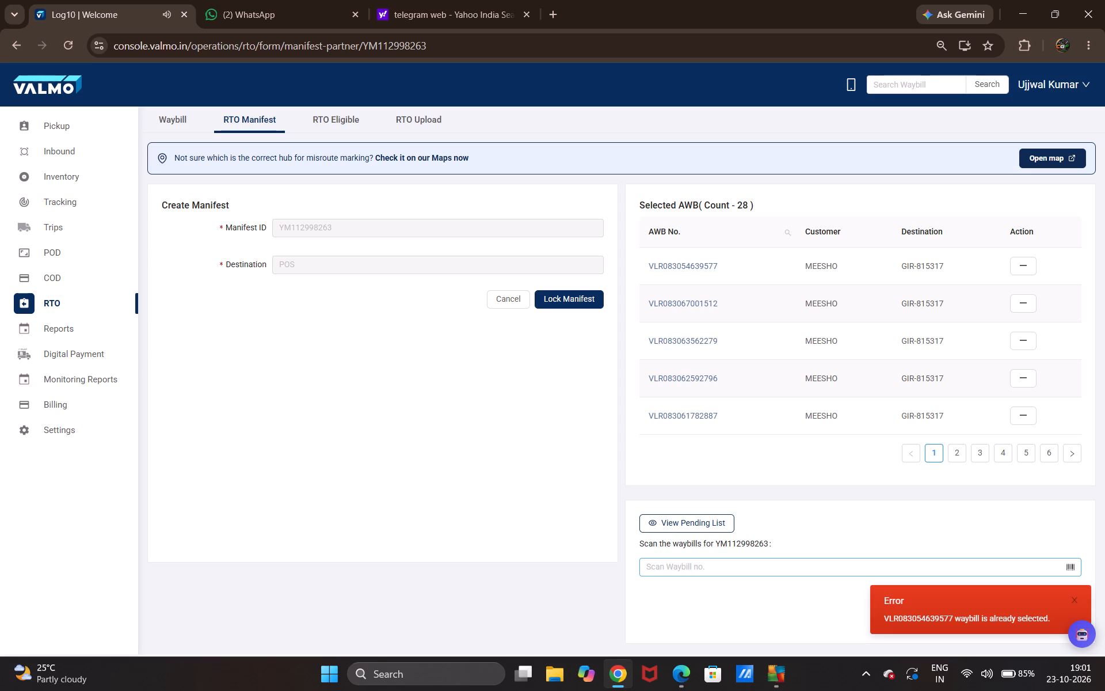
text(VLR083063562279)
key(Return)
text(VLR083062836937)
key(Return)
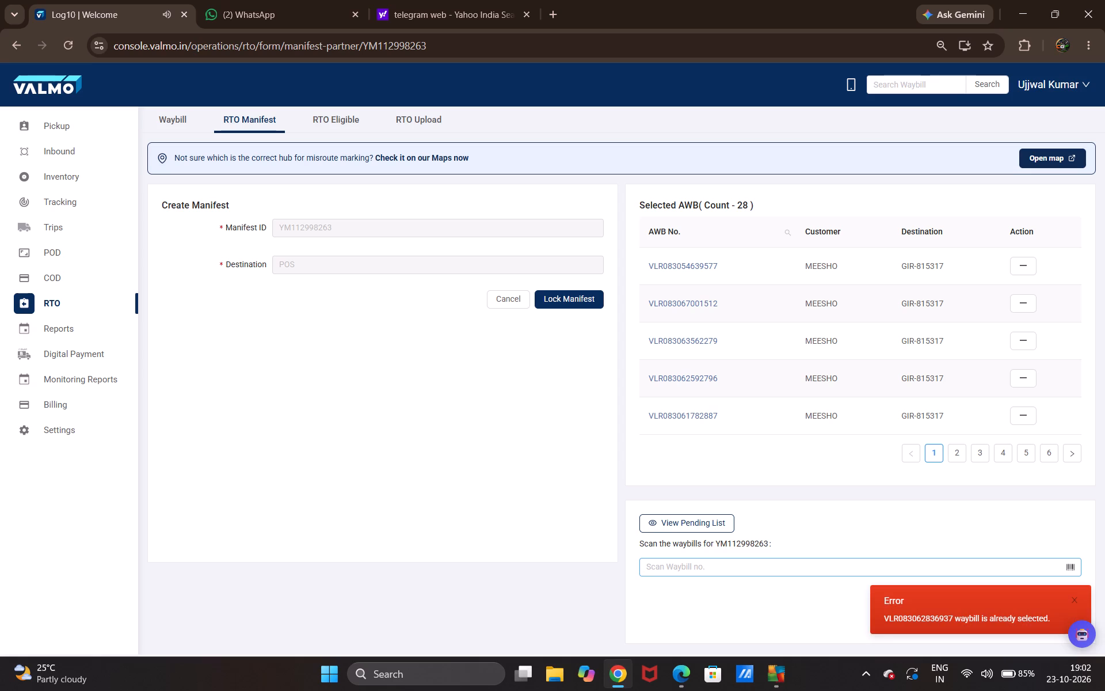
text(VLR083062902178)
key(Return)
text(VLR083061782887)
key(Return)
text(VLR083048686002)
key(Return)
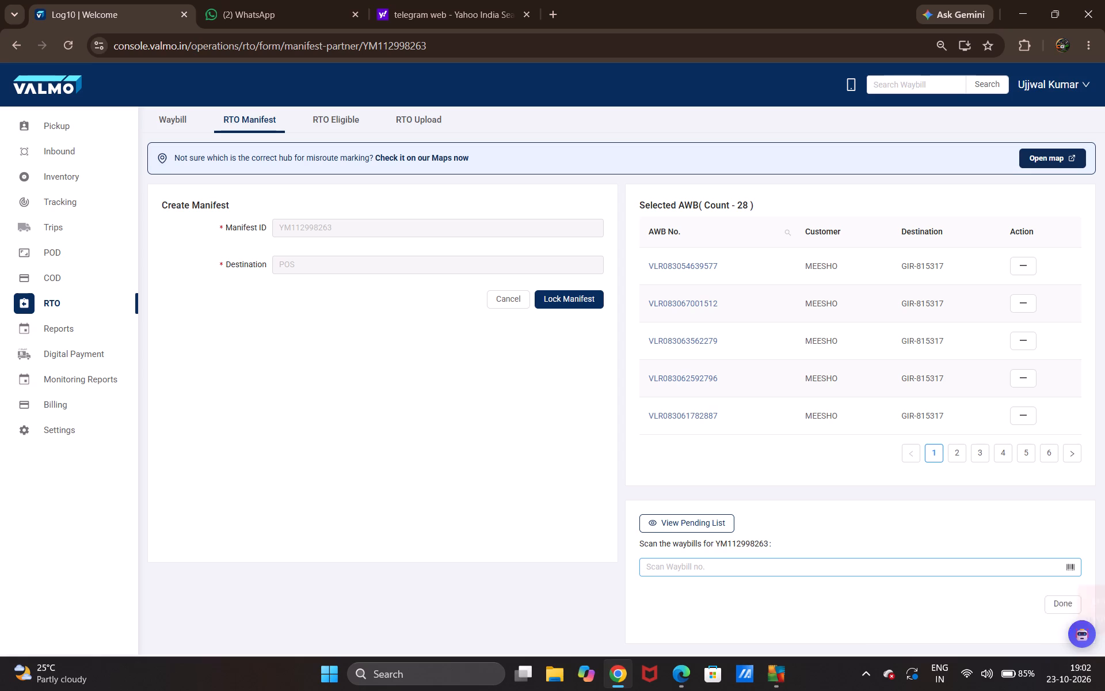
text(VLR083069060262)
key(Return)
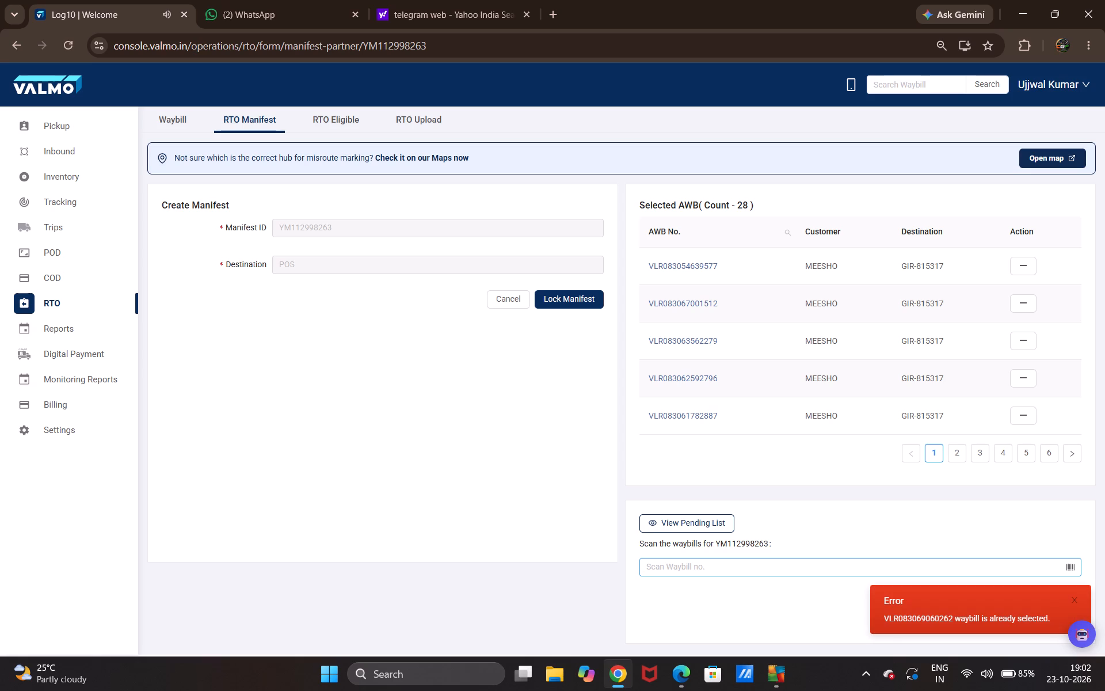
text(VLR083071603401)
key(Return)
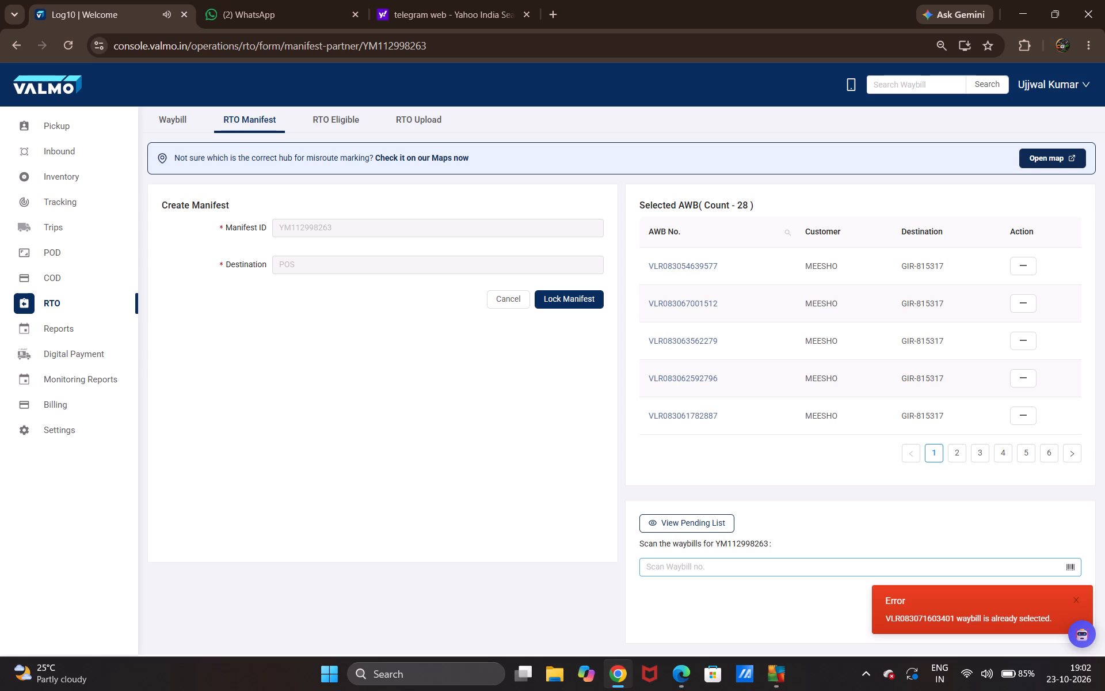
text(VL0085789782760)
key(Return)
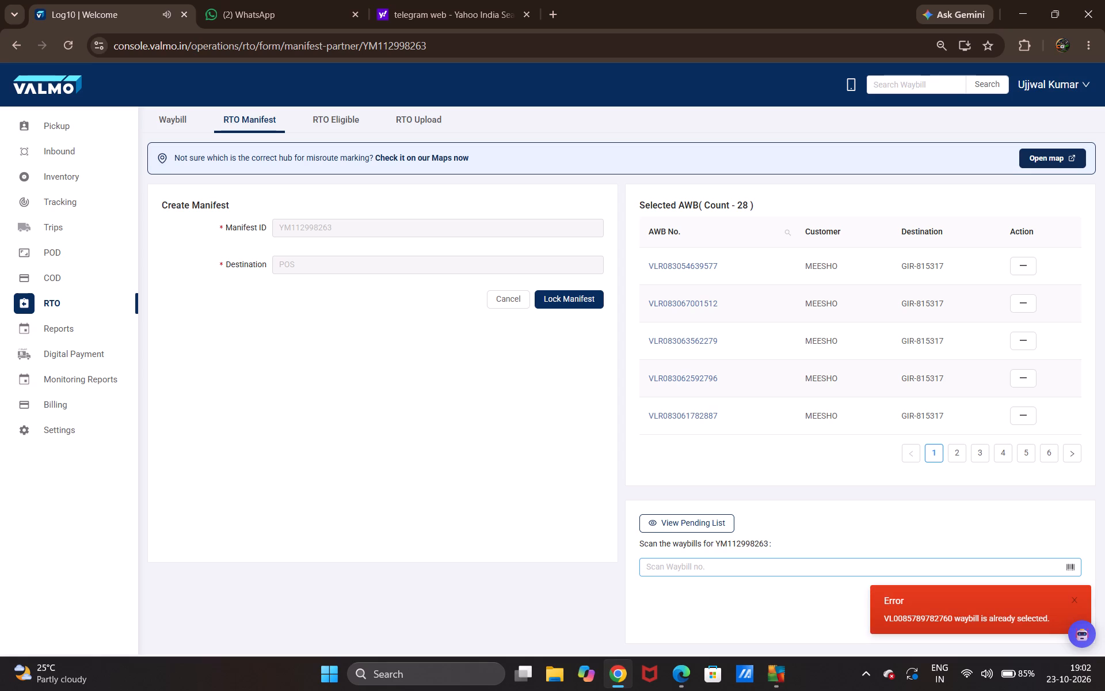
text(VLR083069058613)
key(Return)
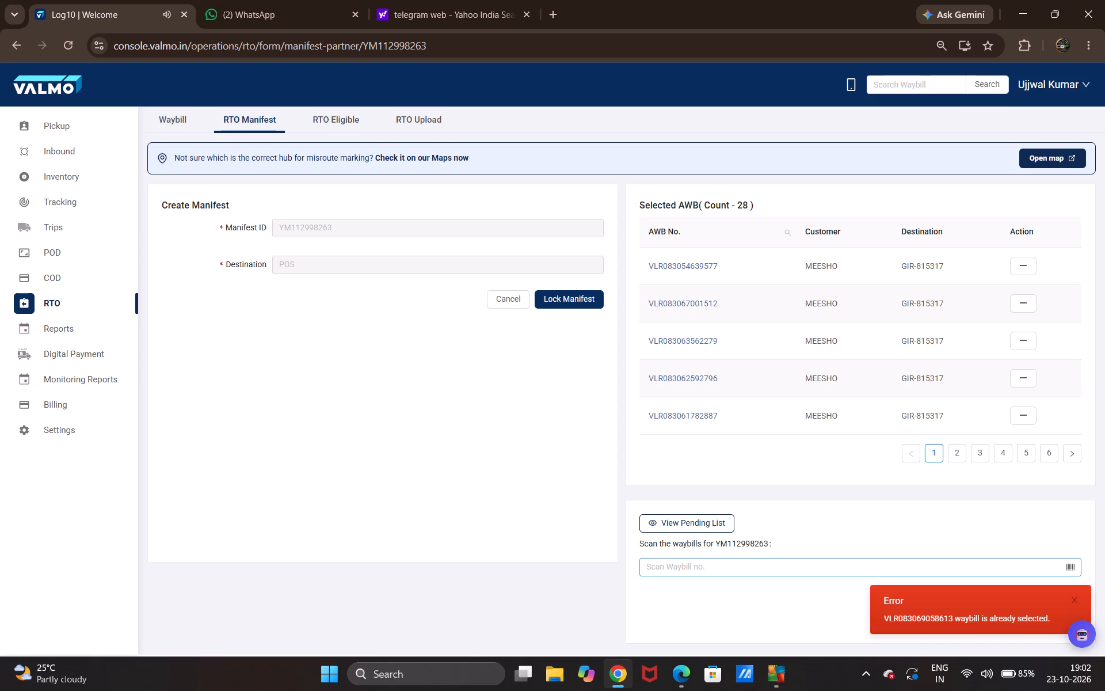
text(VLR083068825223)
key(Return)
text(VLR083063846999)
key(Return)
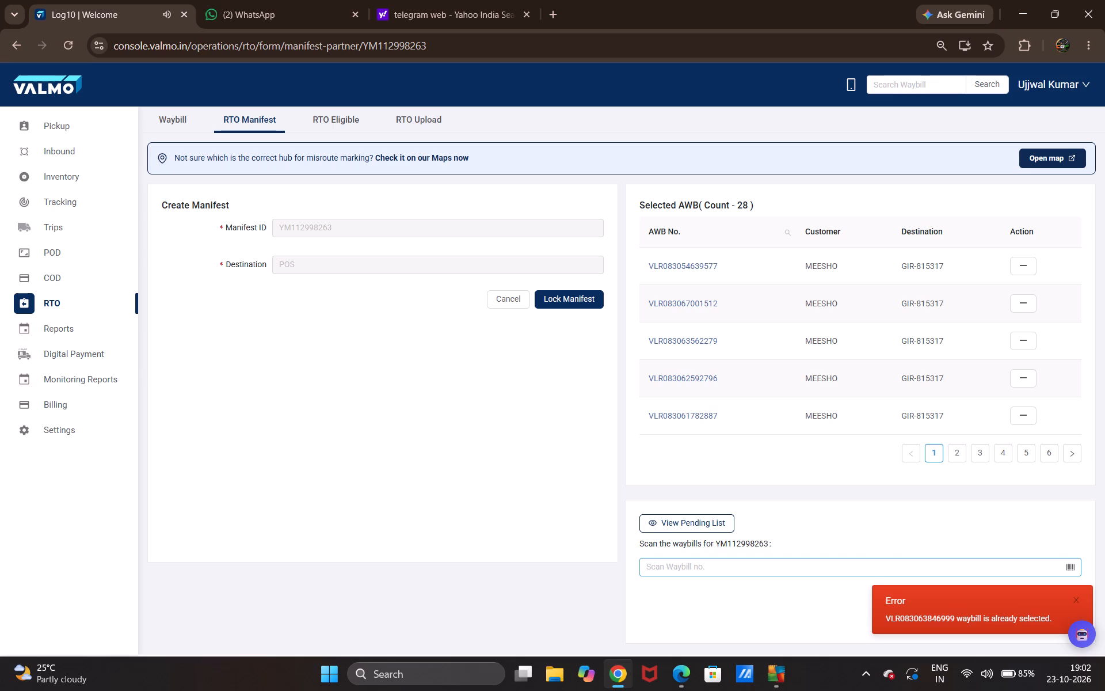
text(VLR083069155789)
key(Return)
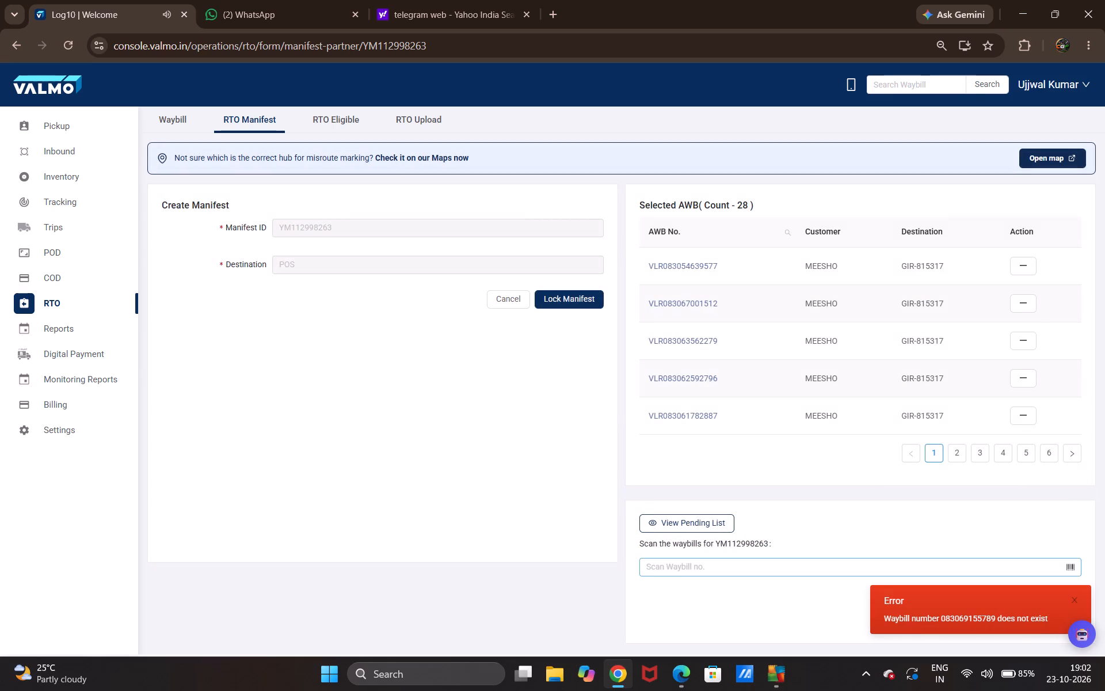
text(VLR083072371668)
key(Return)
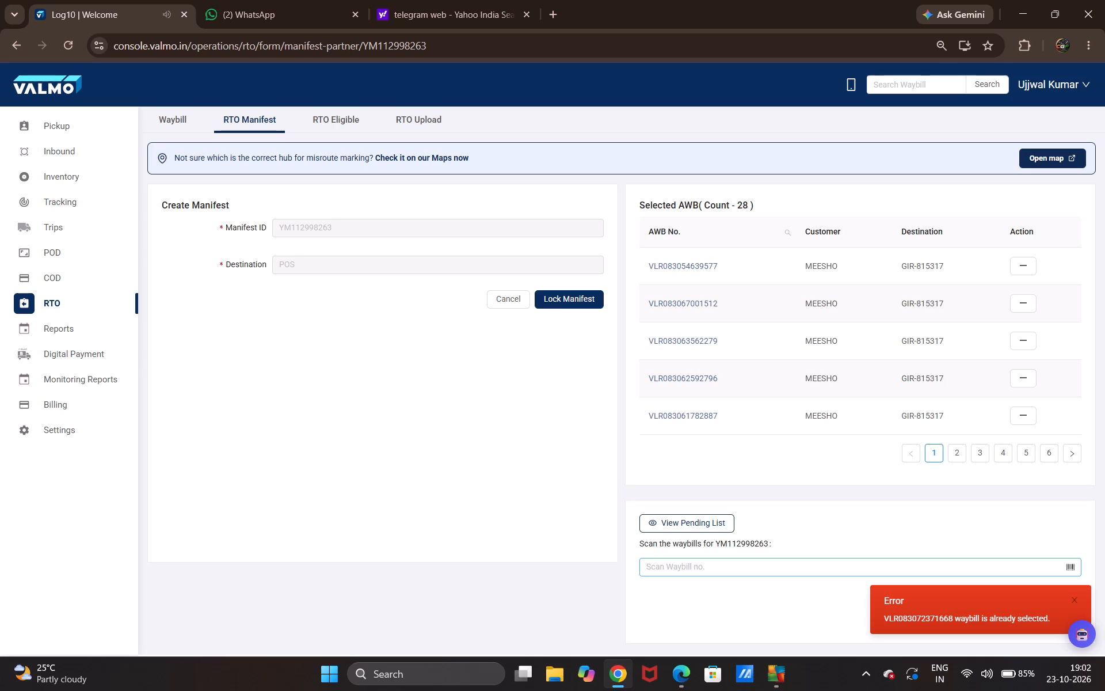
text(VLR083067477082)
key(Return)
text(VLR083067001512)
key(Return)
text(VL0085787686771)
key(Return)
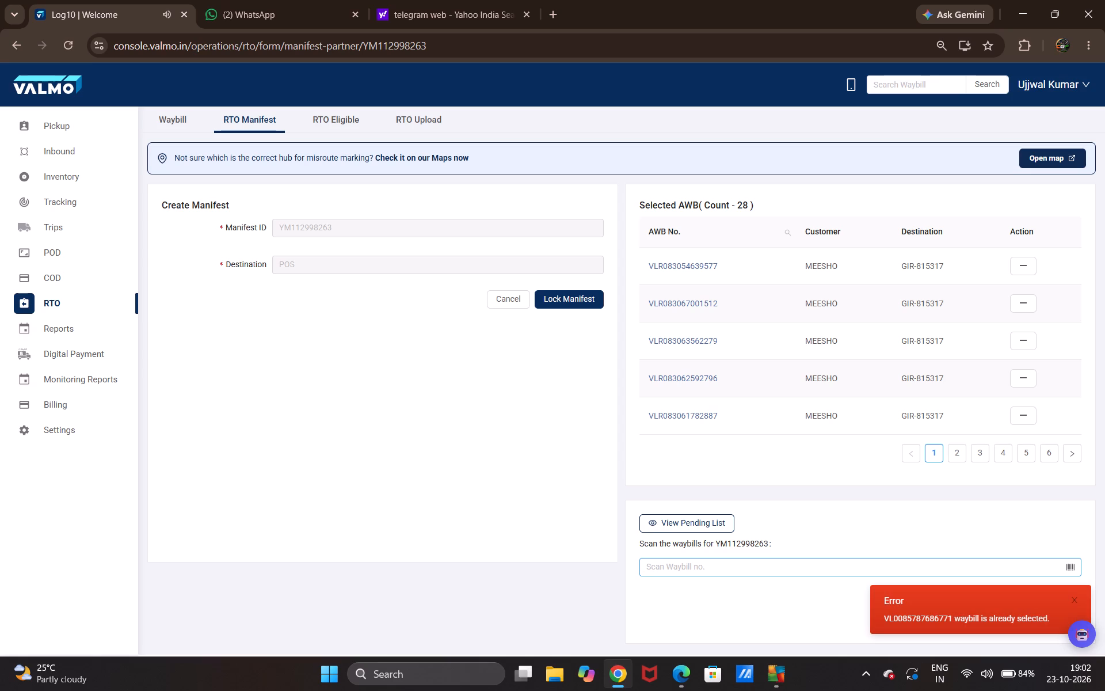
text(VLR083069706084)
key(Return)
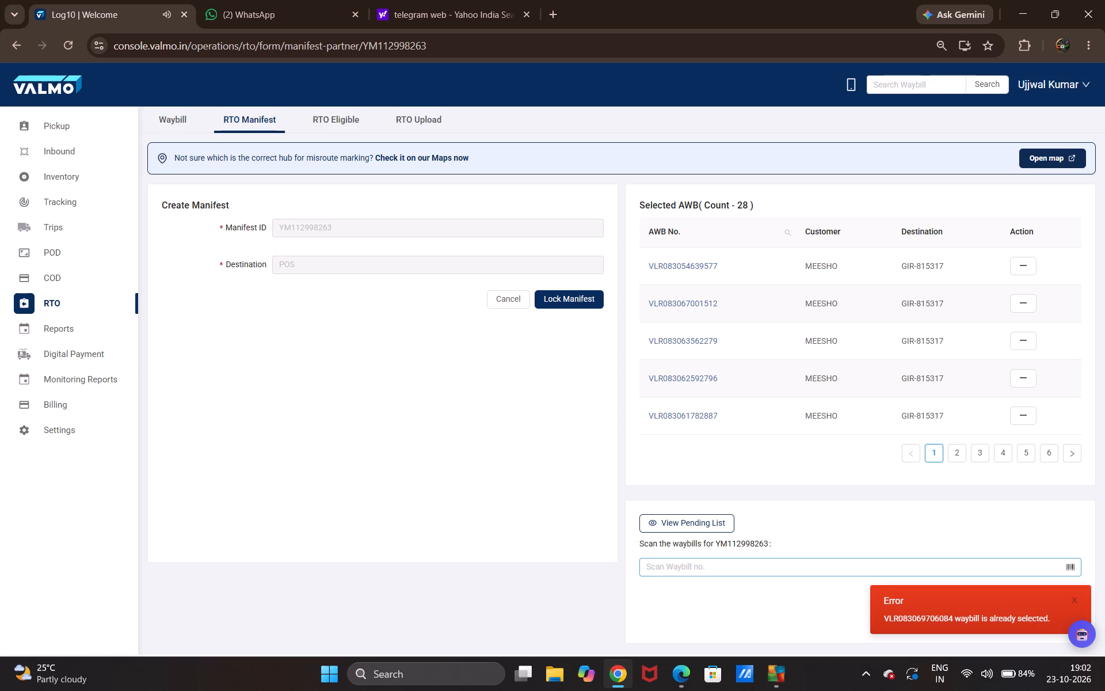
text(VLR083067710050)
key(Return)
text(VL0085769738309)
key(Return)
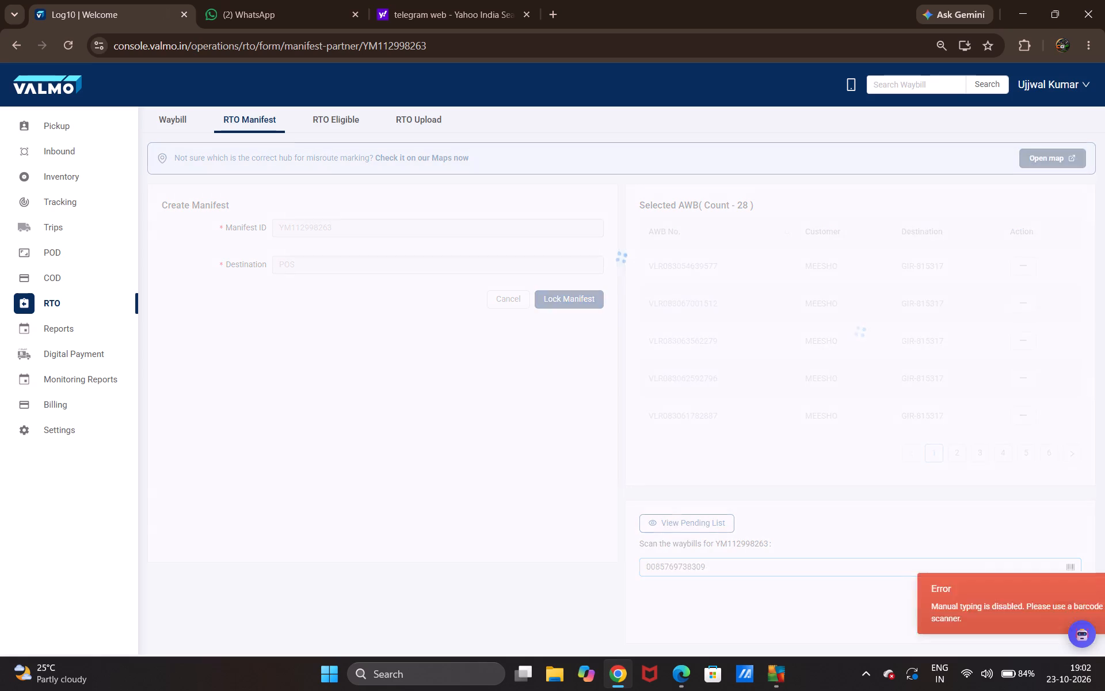
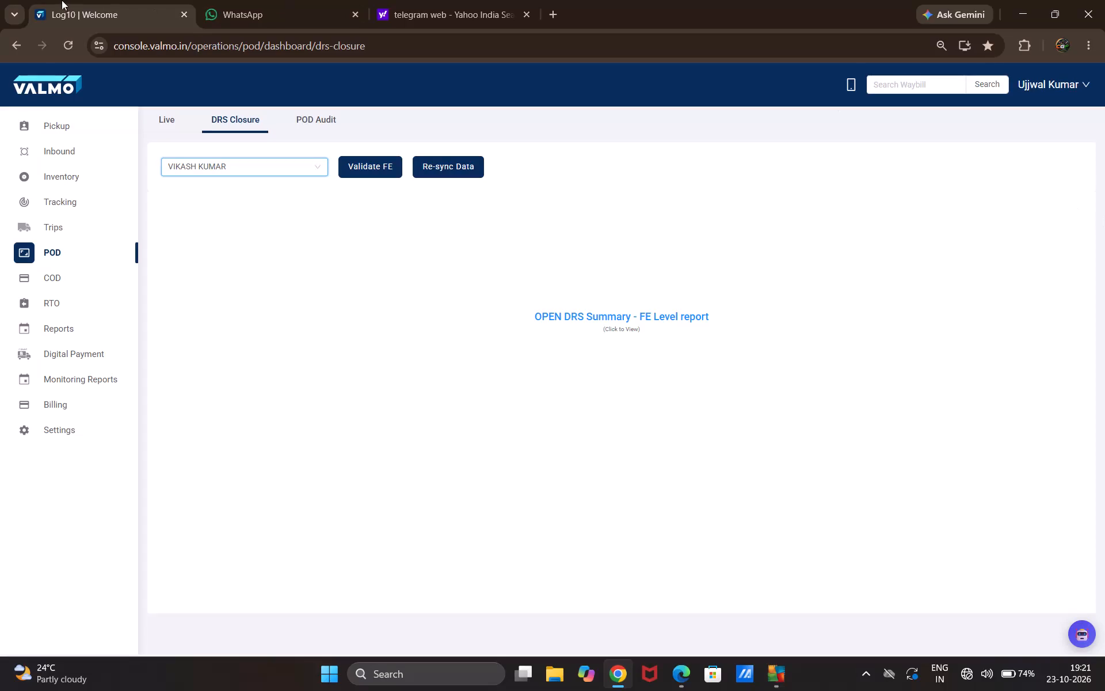
Go to the RTO waybill dashboard and try to load the Pending RTO Waybill Count report.
click(62, 291)
click(66, 305)
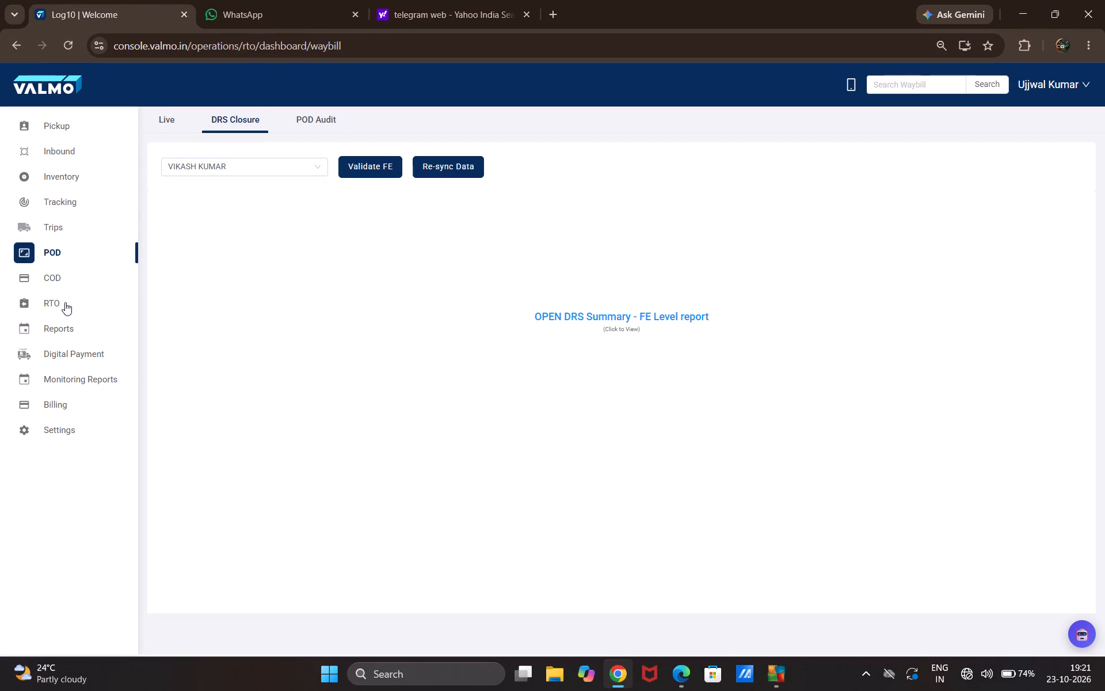
click(301, 260)
click(338, 264)
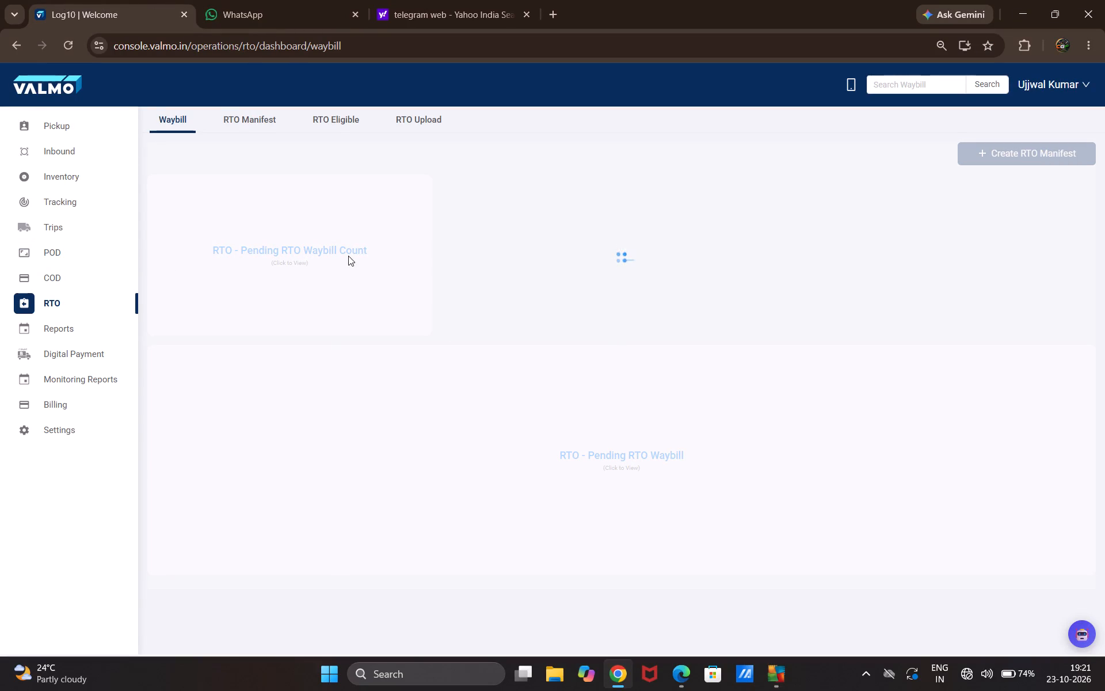
click(212, 223)
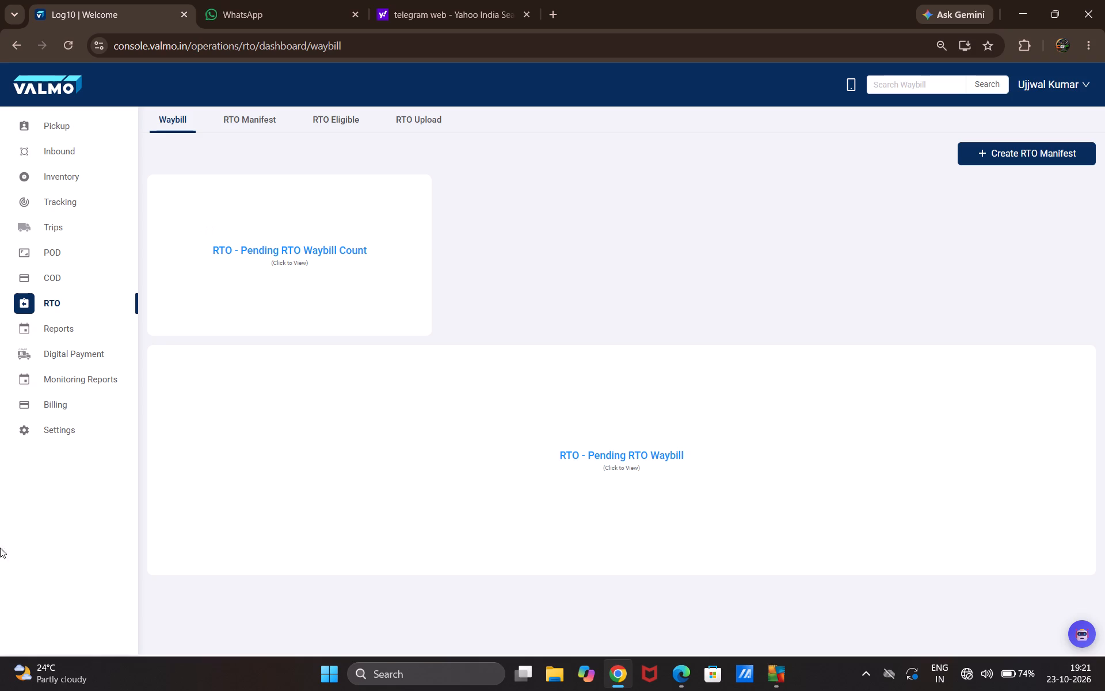
click(190, 260)
click(756, 473)
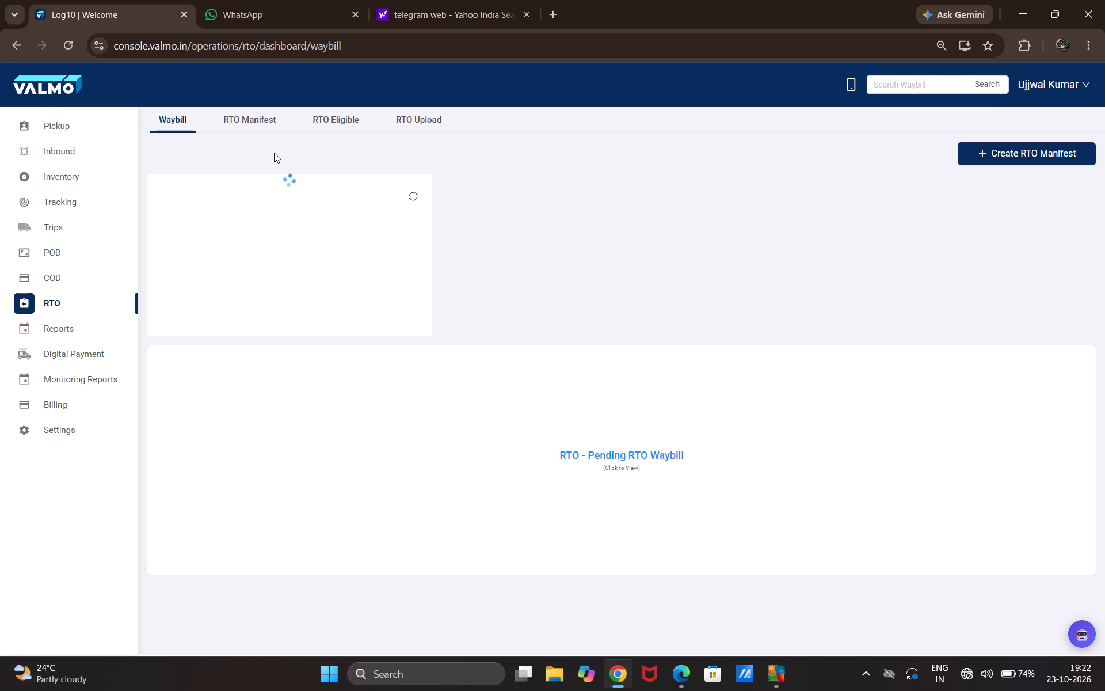
Check the computer's Wi-Fi connection and the list of available networks.
click(973, 670)
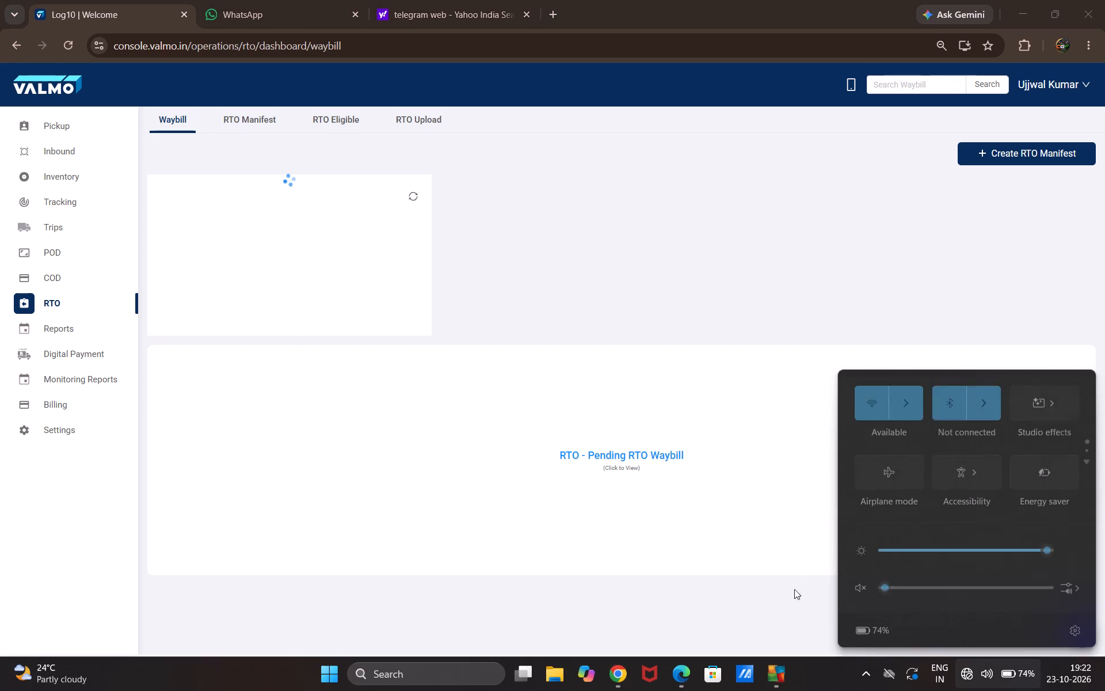
click(915, 413)
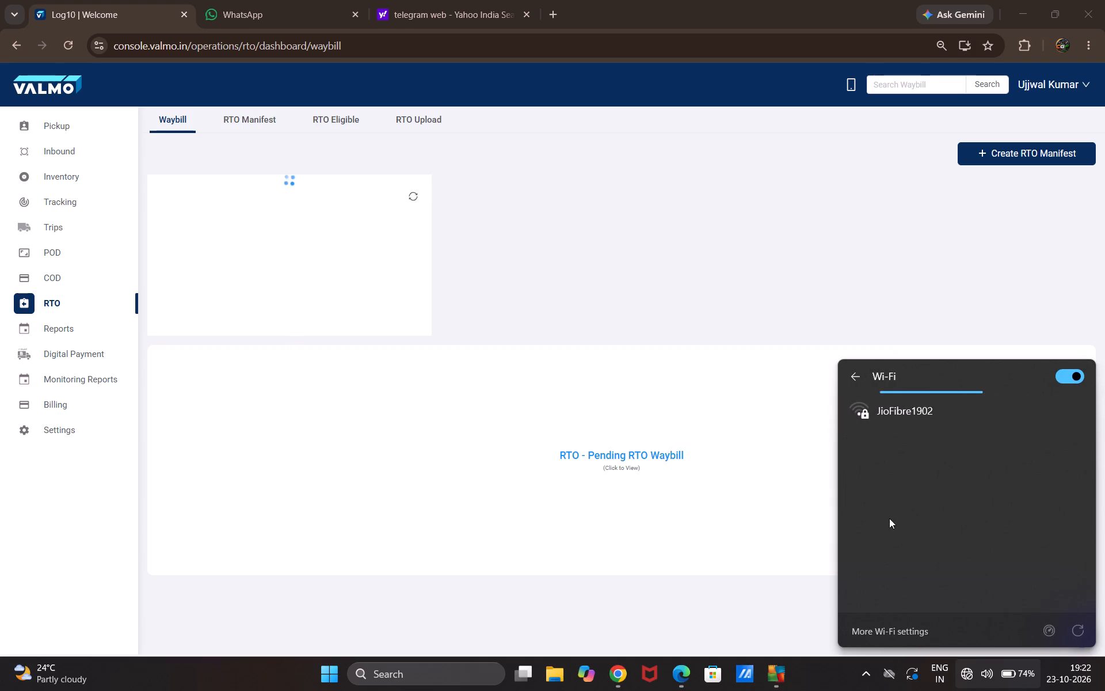
scroll(894, 477, down, 3)
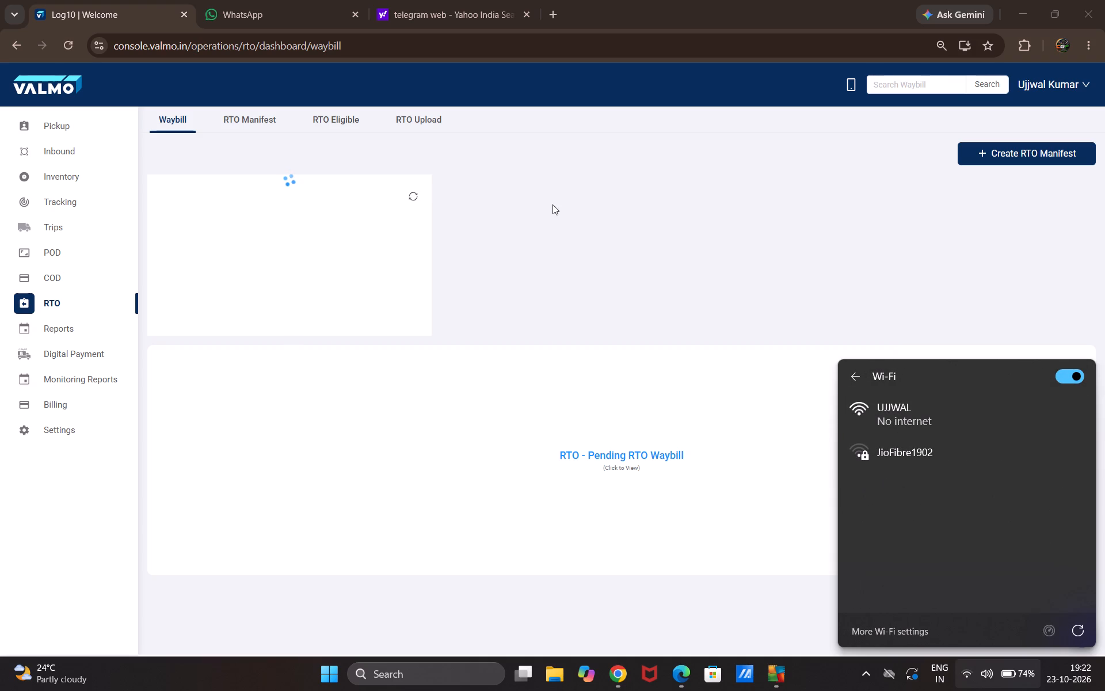
Reopen the RTO waybill dashboard and load both the Pending RTO Waybill Count and the Pending RTO Waybill reports.
click(243, 119)
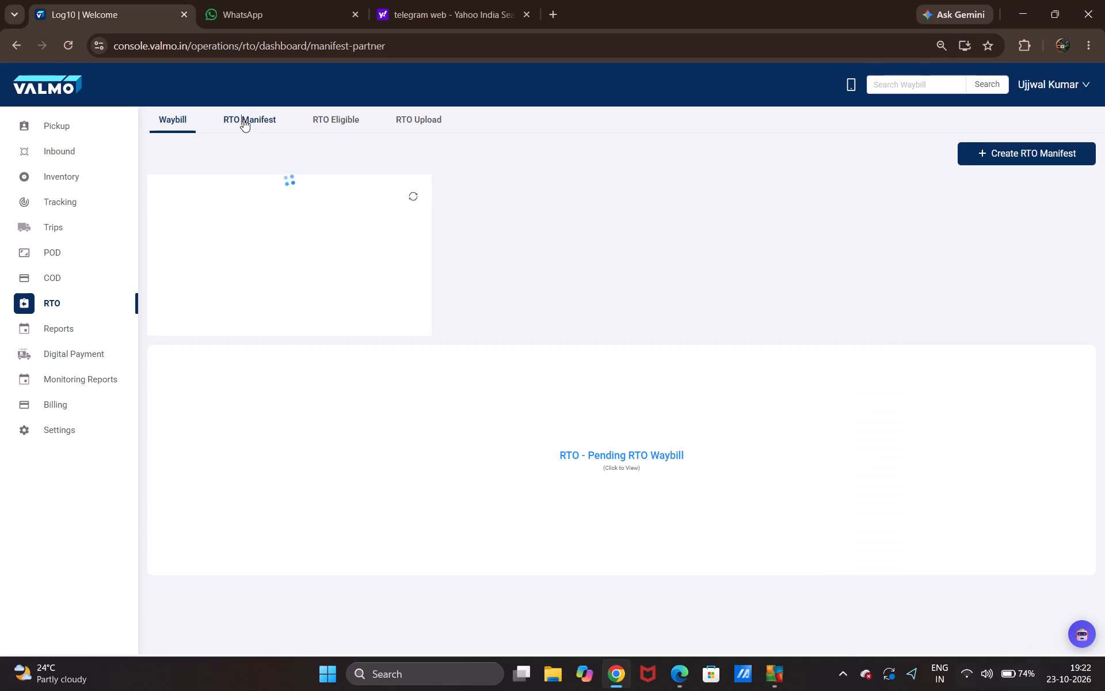
click(157, 123)
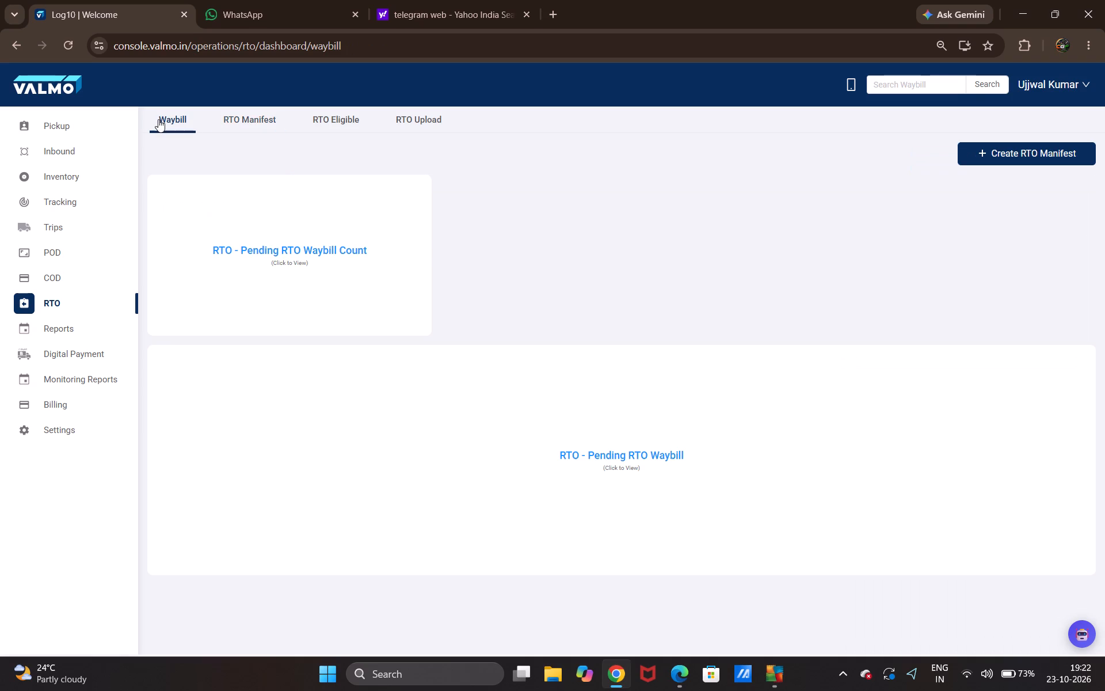
click(268, 246)
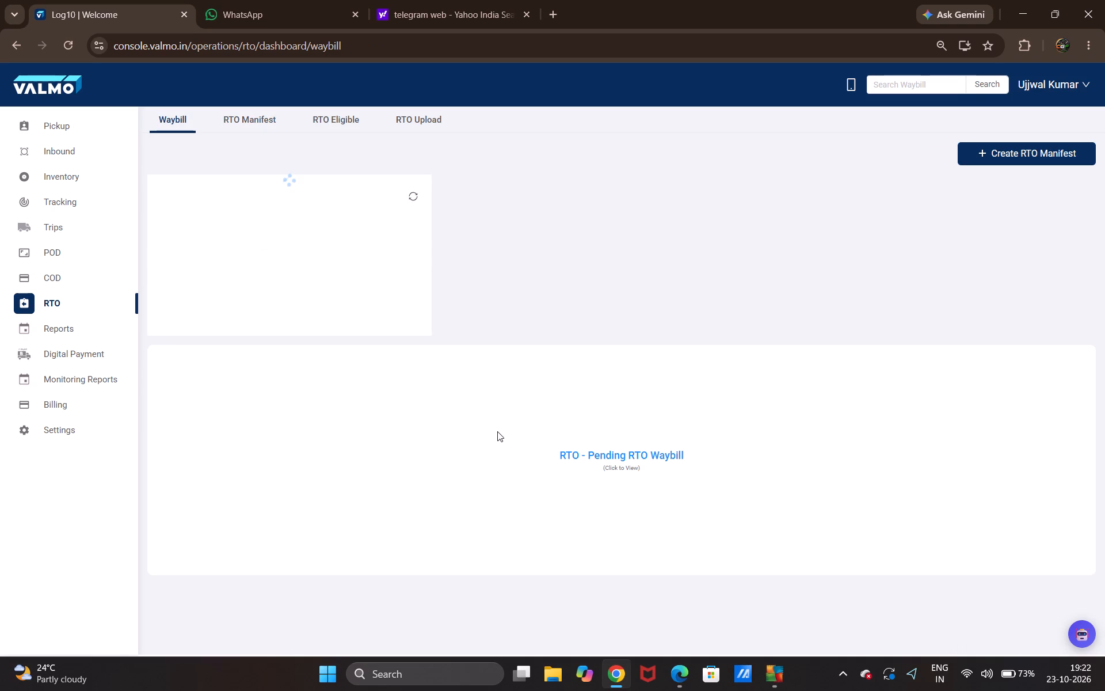
click(578, 431)
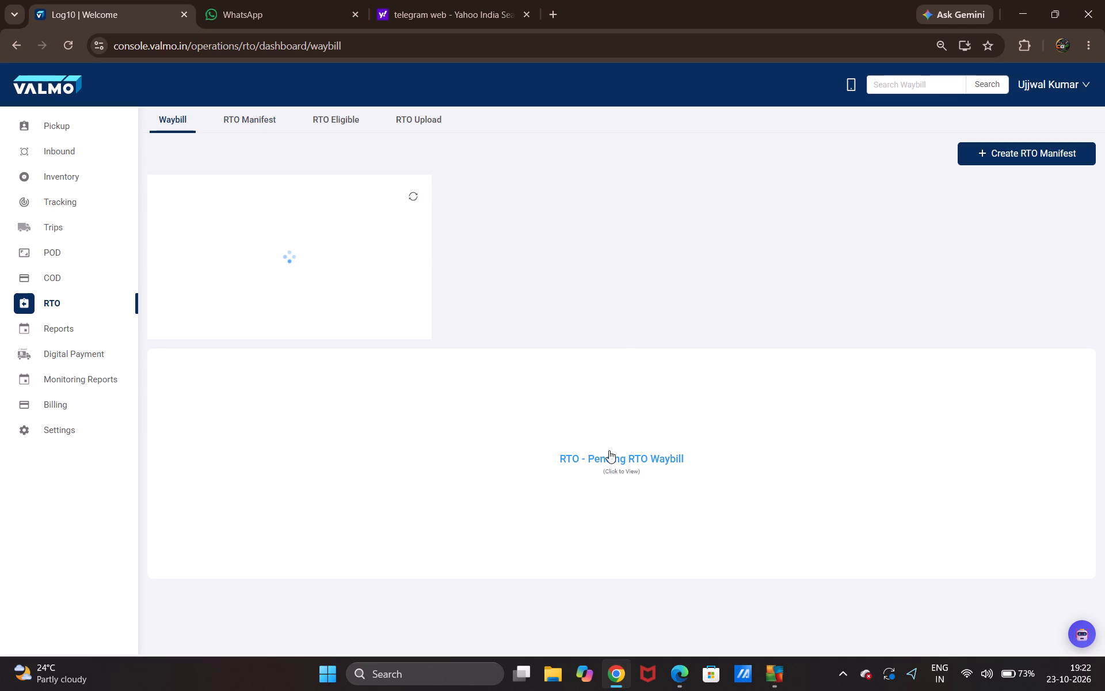
click(607, 441)
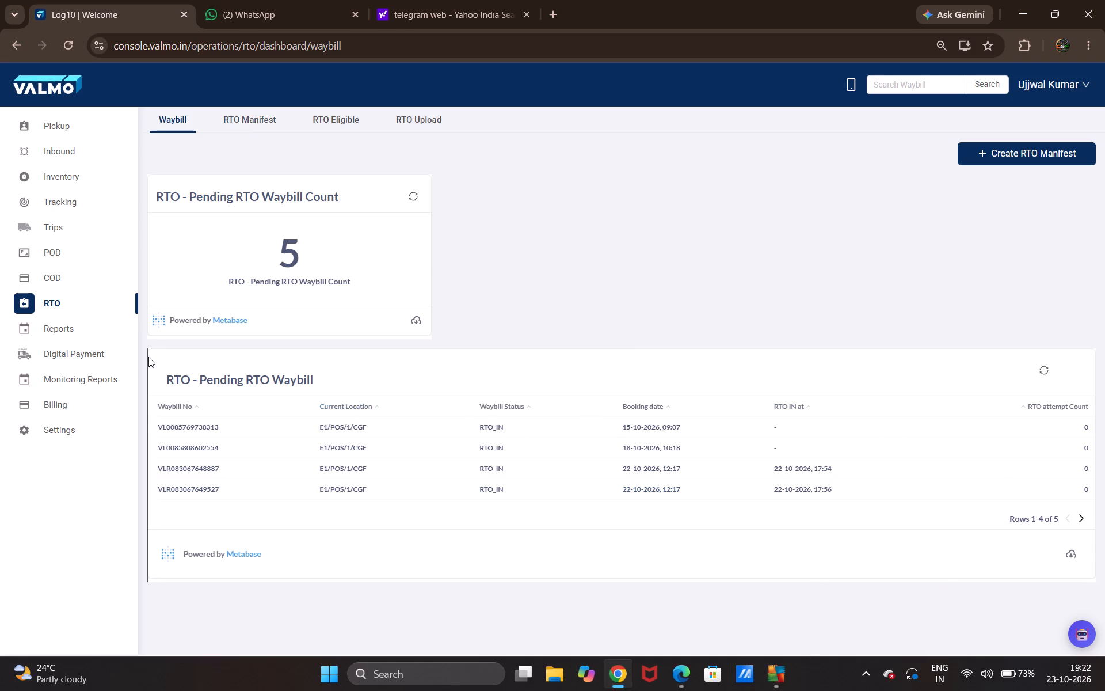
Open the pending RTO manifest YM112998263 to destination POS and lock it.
click(245, 115)
click(170, 121)
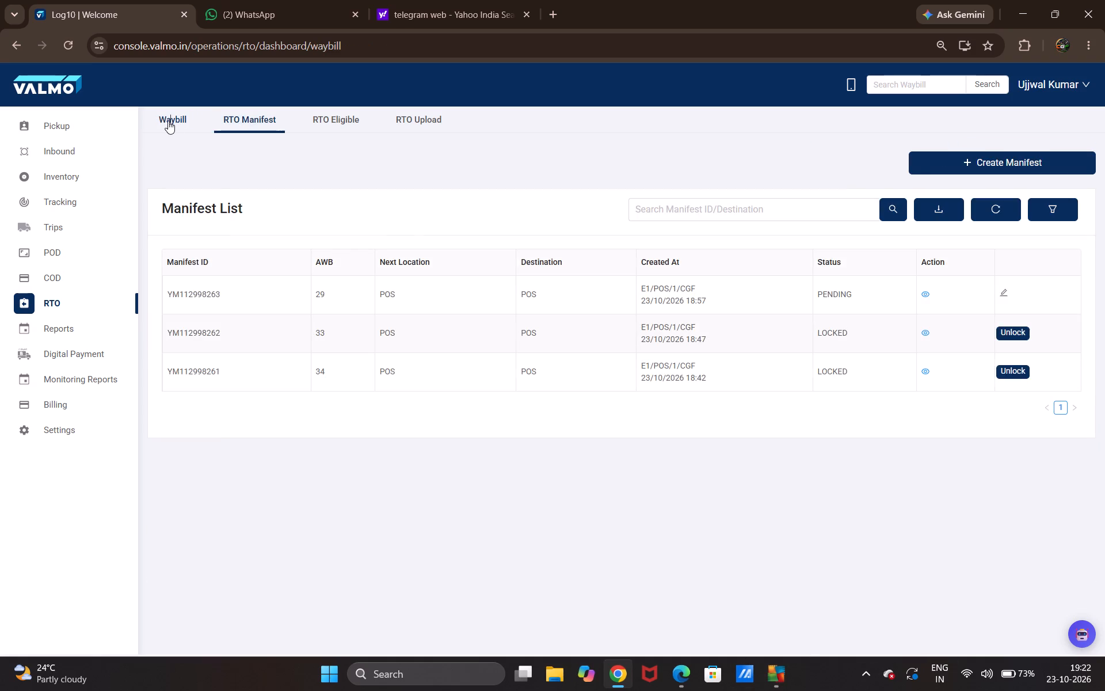
click(252, 118)
click(181, 120)
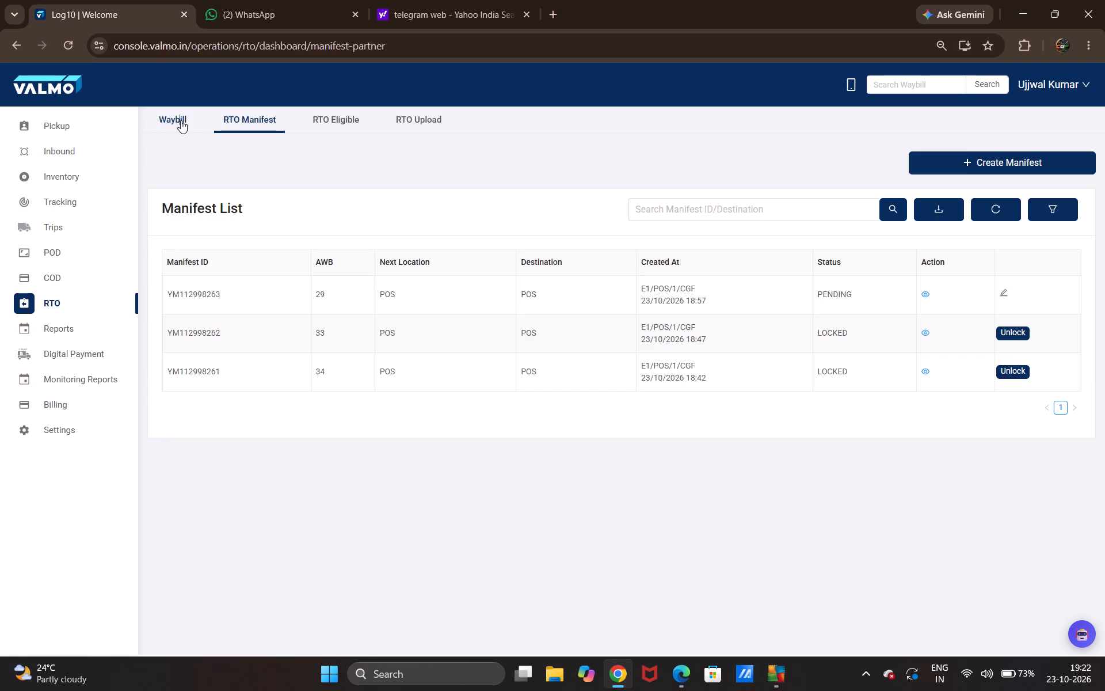
click(226, 124)
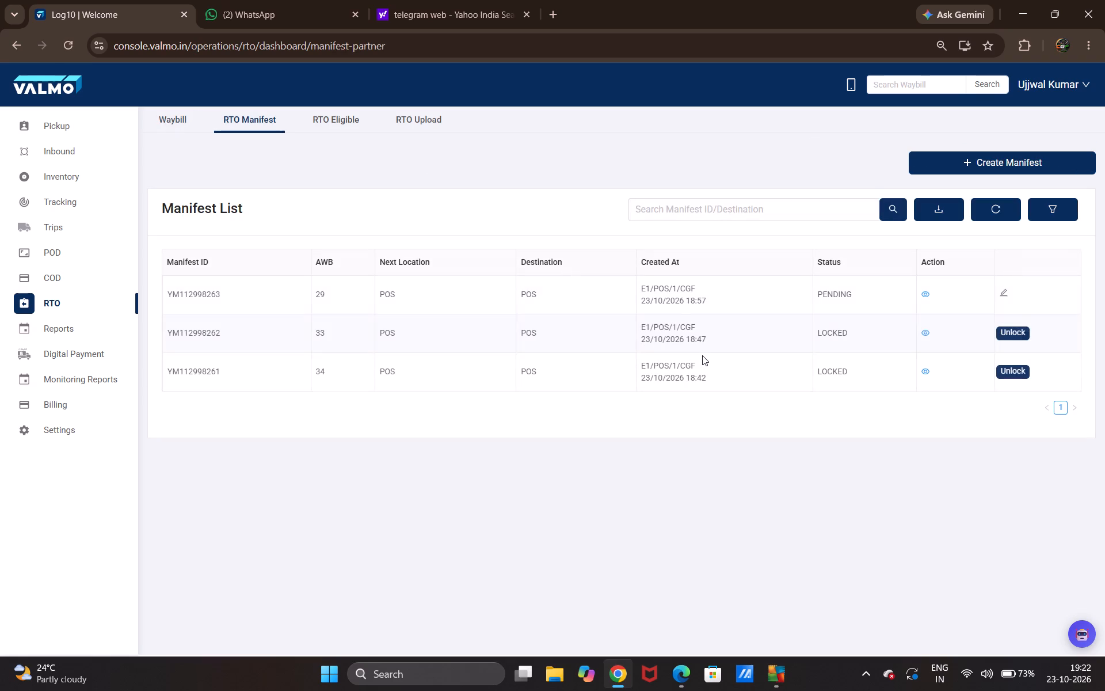
scroll(703, 355, down, 2)
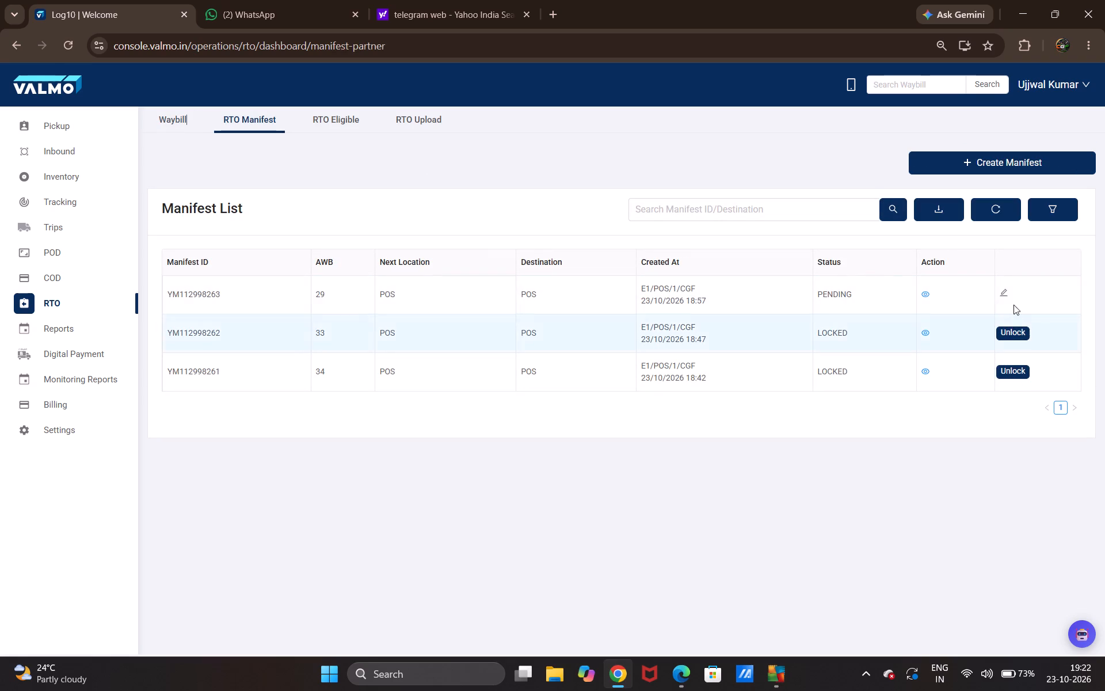
click(1005, 291)
click(569, 297)
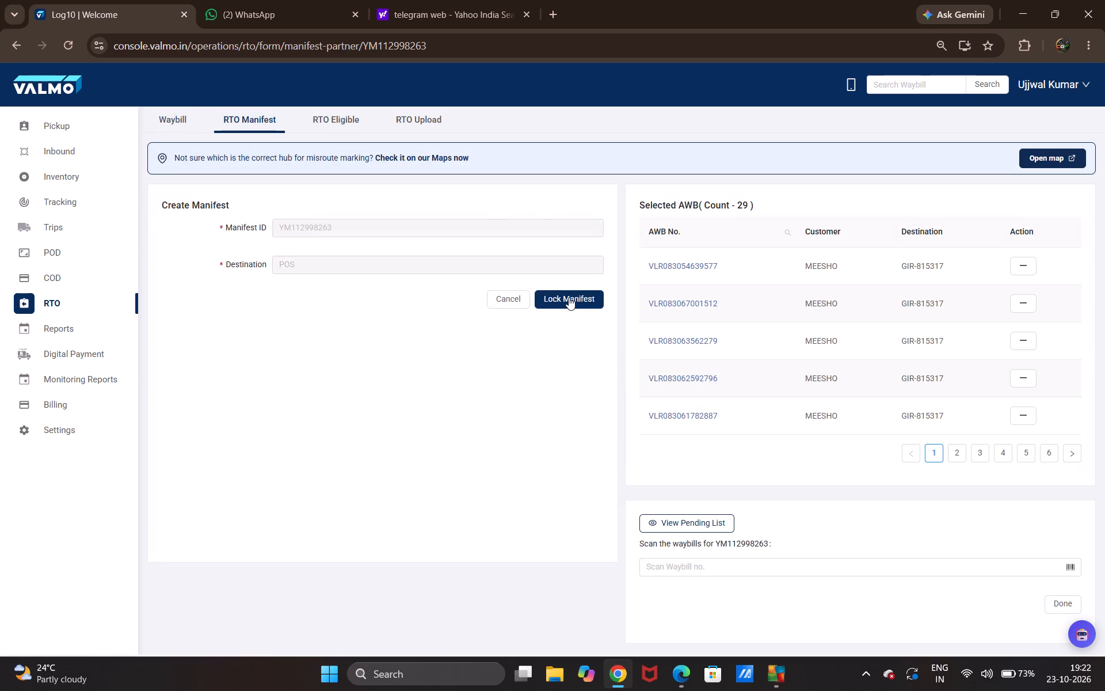
click(504, 220)
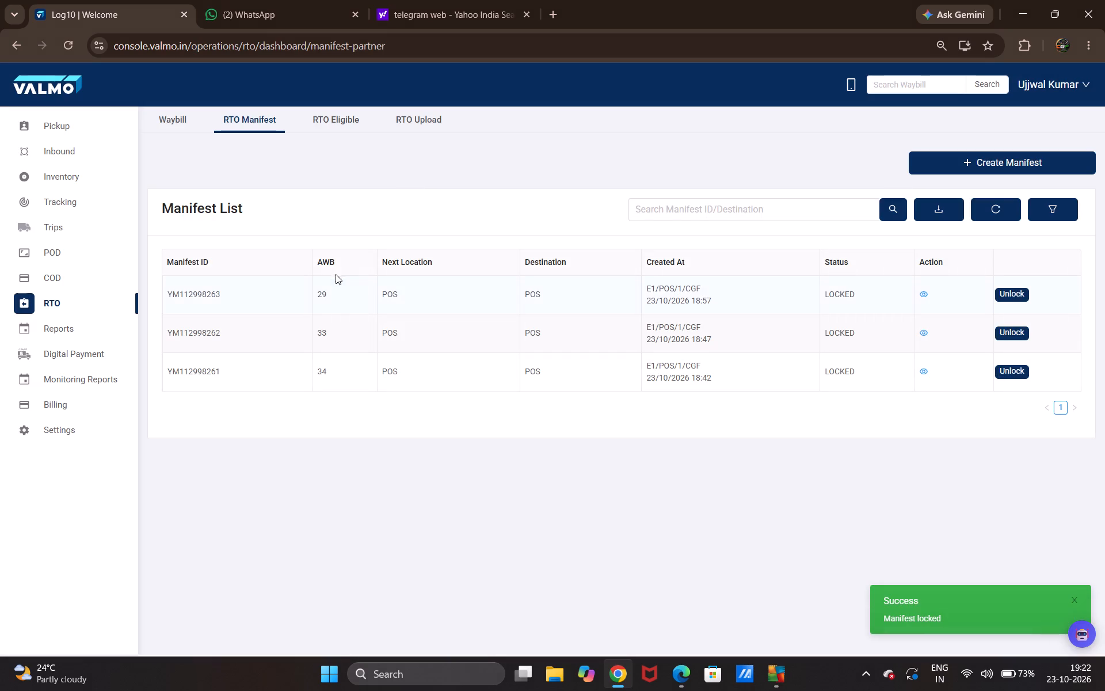
scroll(323, 282, up, 5)
click(176, 114)
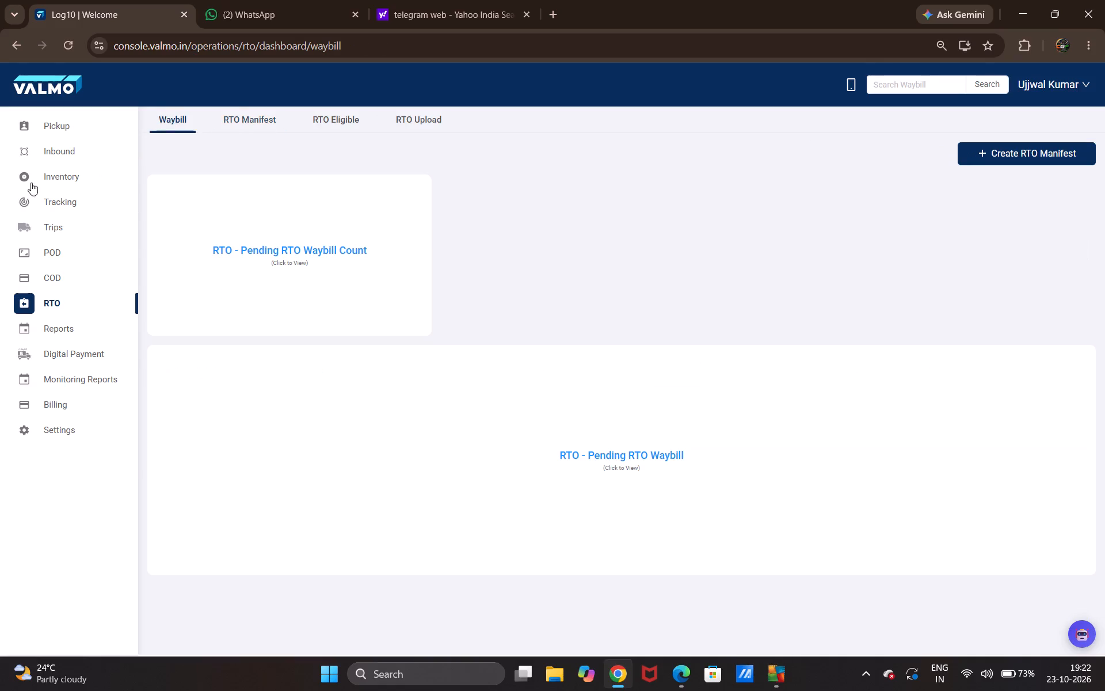
click(55, 124)
scroll(439, 266, down, 3)
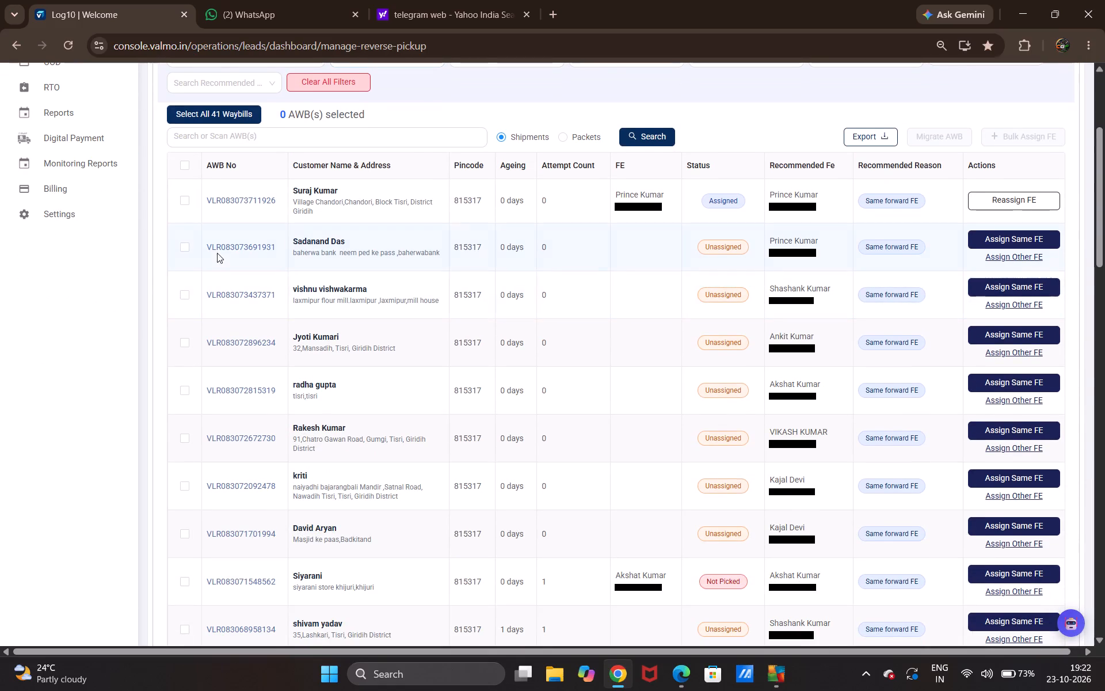
click(231, 247)
click(149, 324)
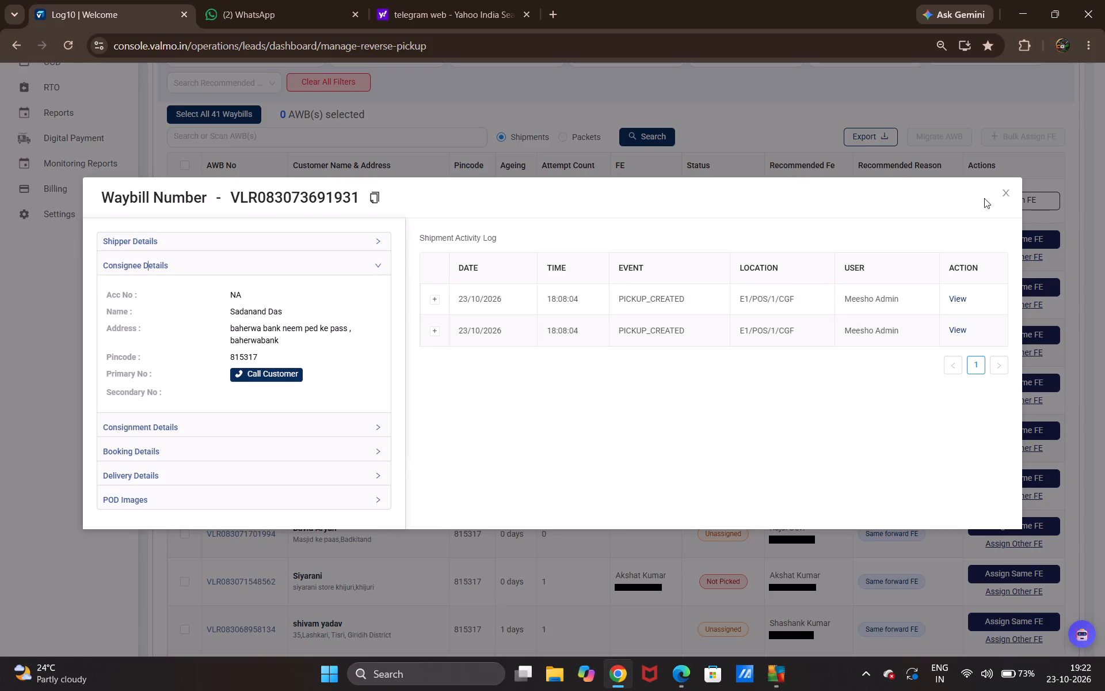
click(1006, 193)
scroll(751, 255, up, 2)
scroll(751, 255, down, 2)
scroll(346, 240, up, 3)
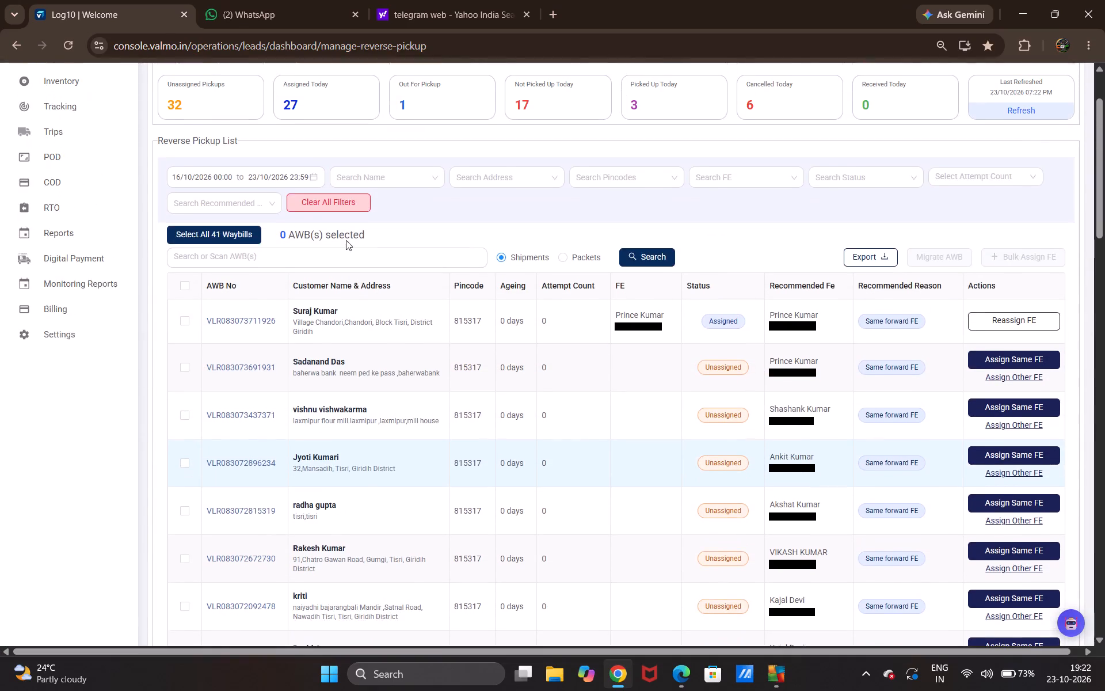
scroll(353, 237, up, 4)
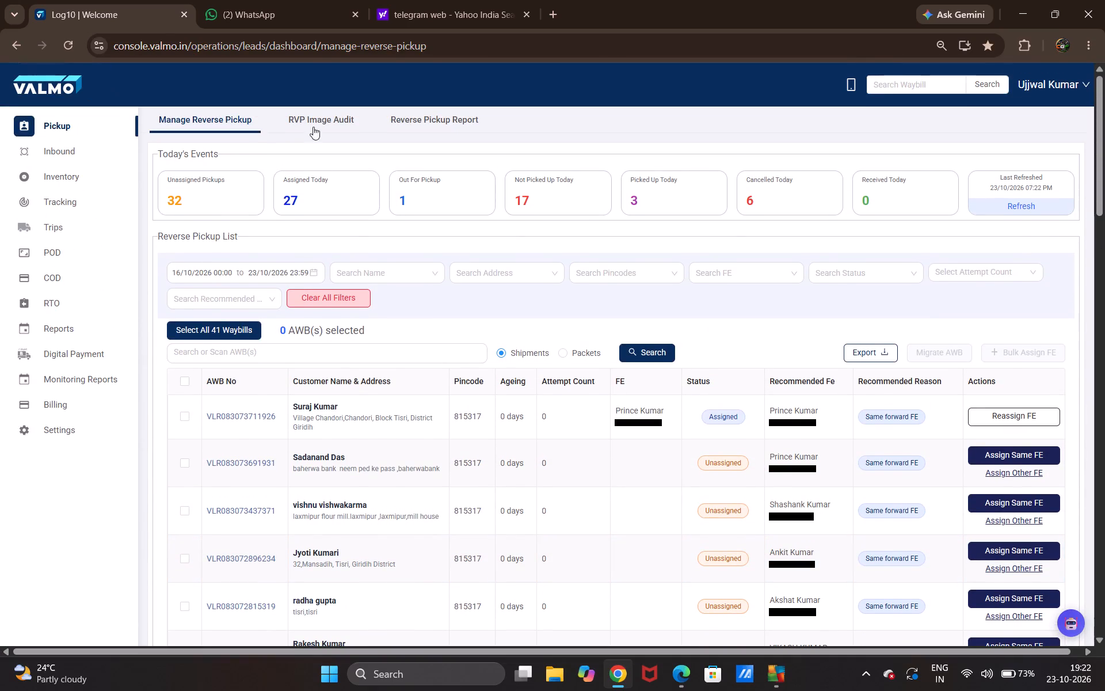
Open the RVP image audit for reverse pickups.
click(312, 113)
click(218, 116)
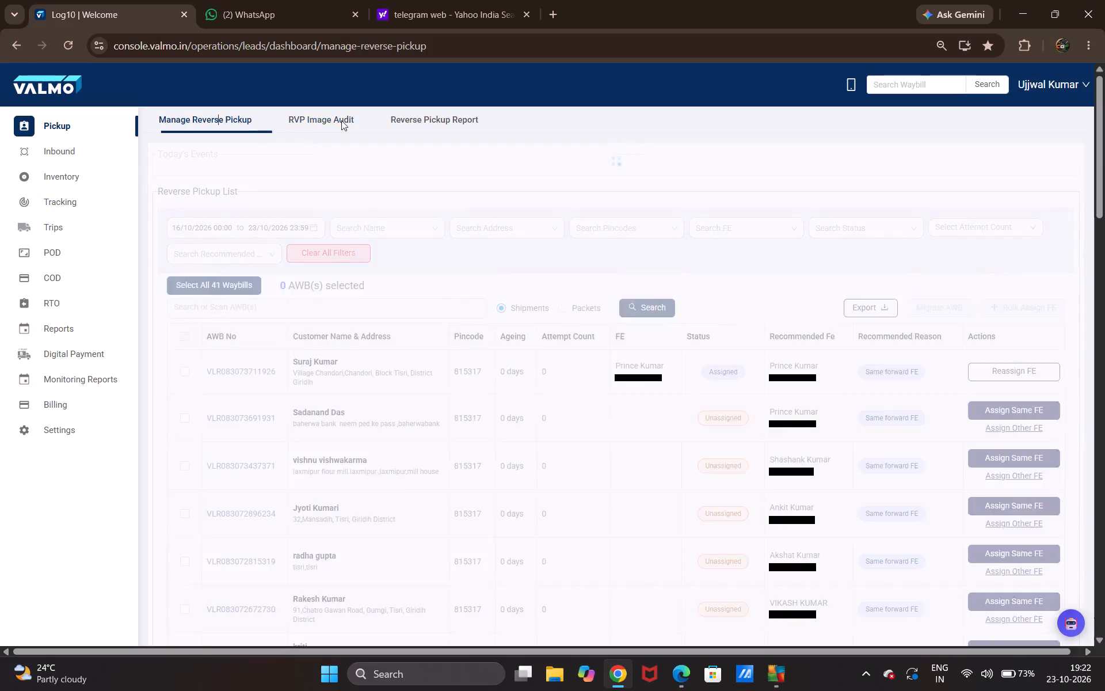
click(308, 112)
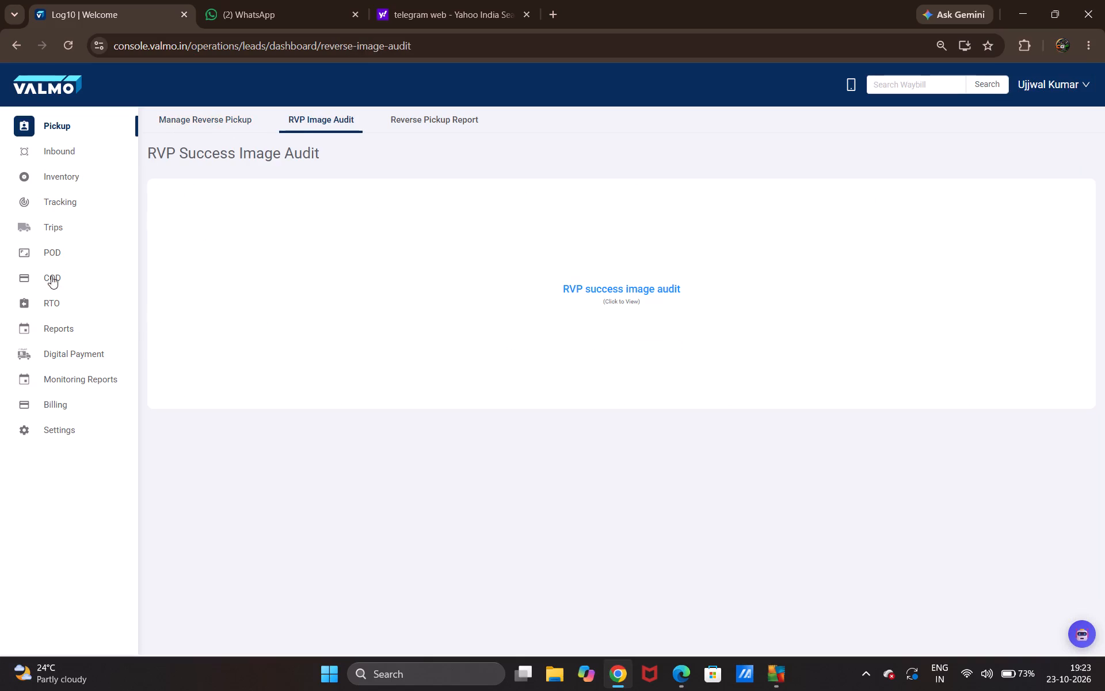
Check the live POD-AWB list against the DRS closure page for delivery executives whose DRS still needs closing.
click(47, 248)
click(234, 119)
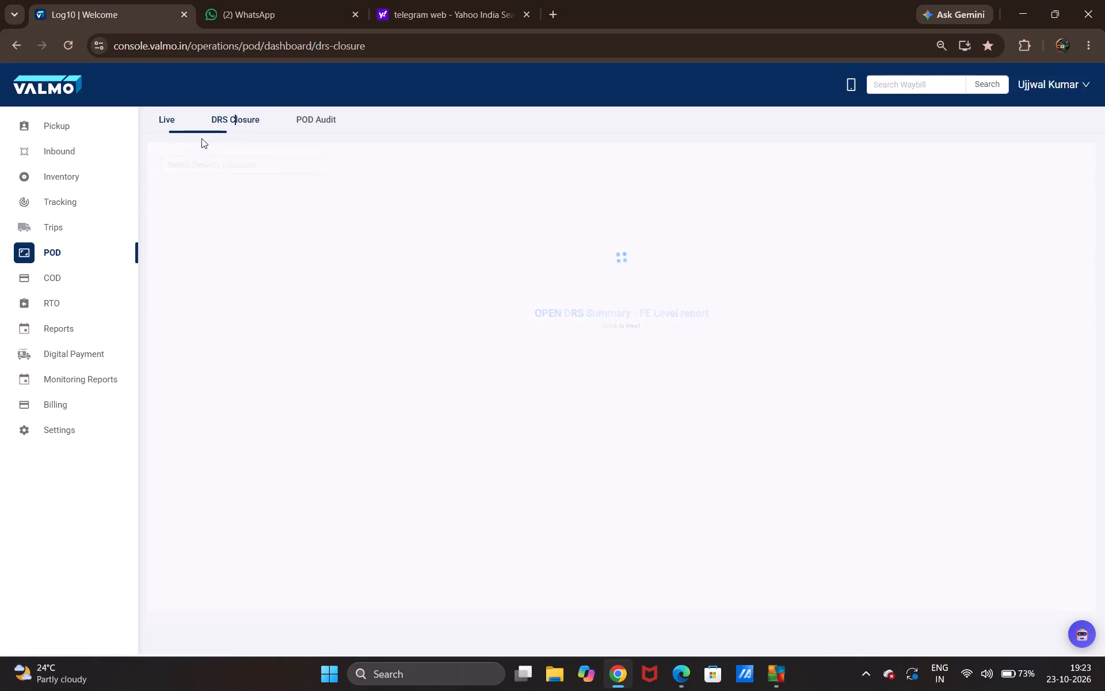
click(172, 125)
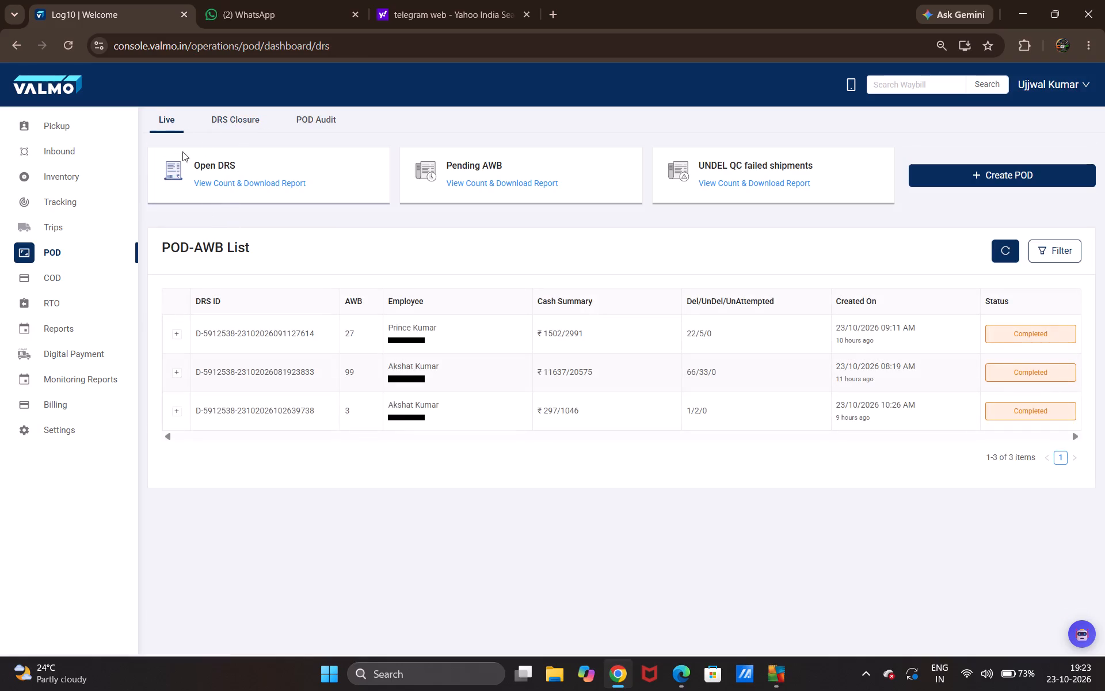
click(237, 120)
click(230, 170)
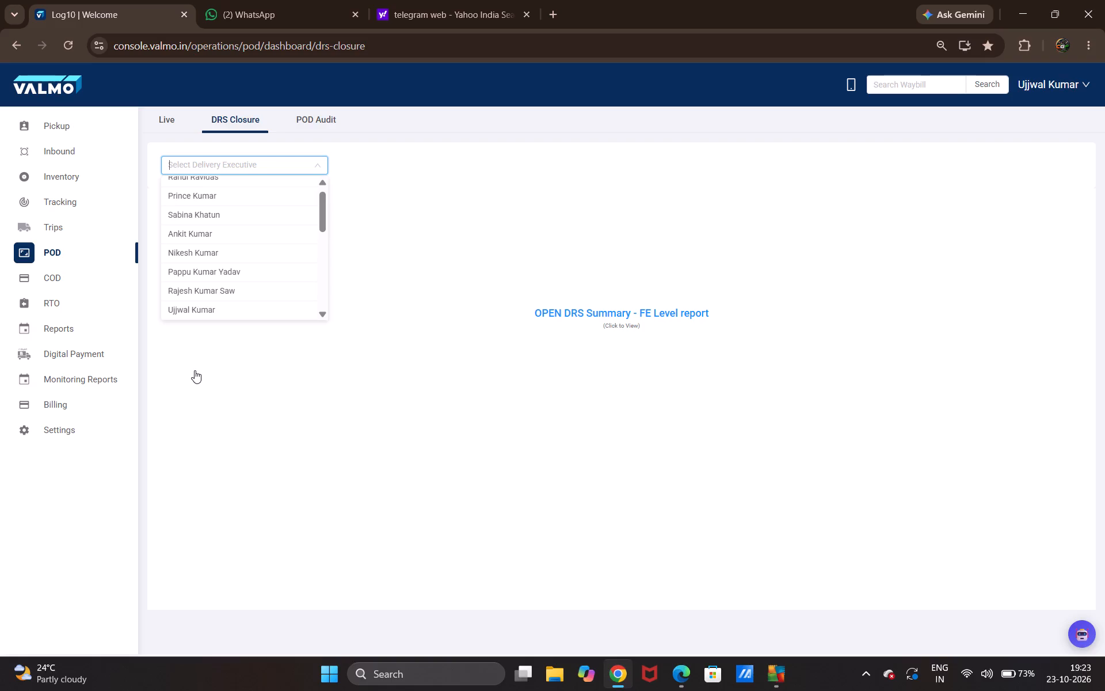
click(159, 122)
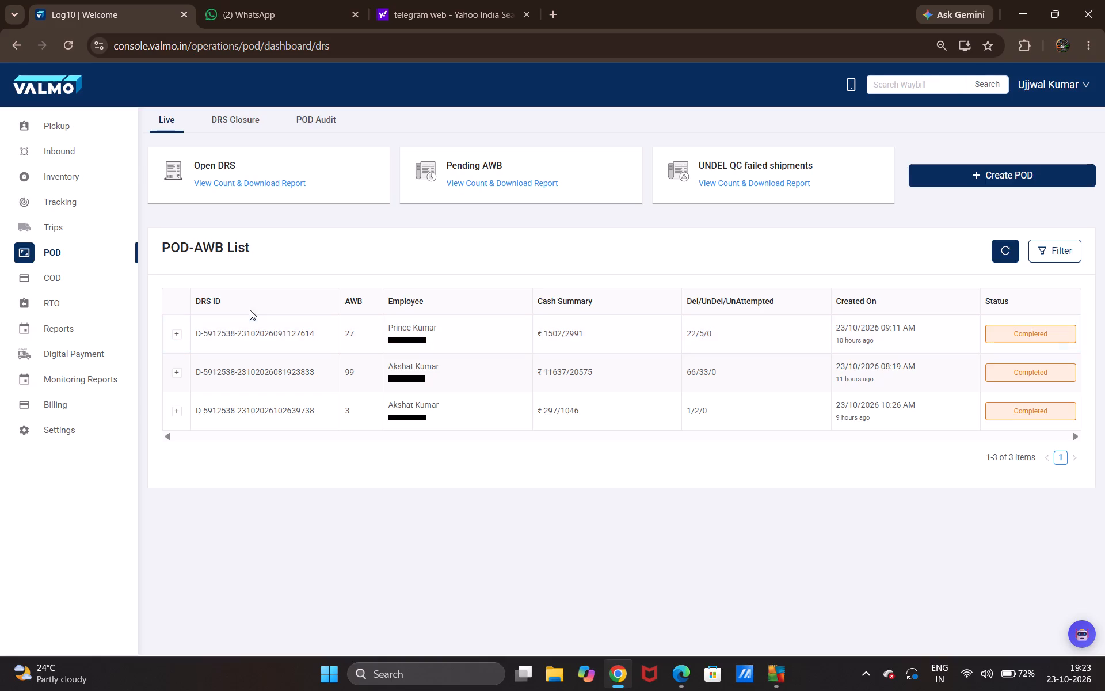
click(232, 117)
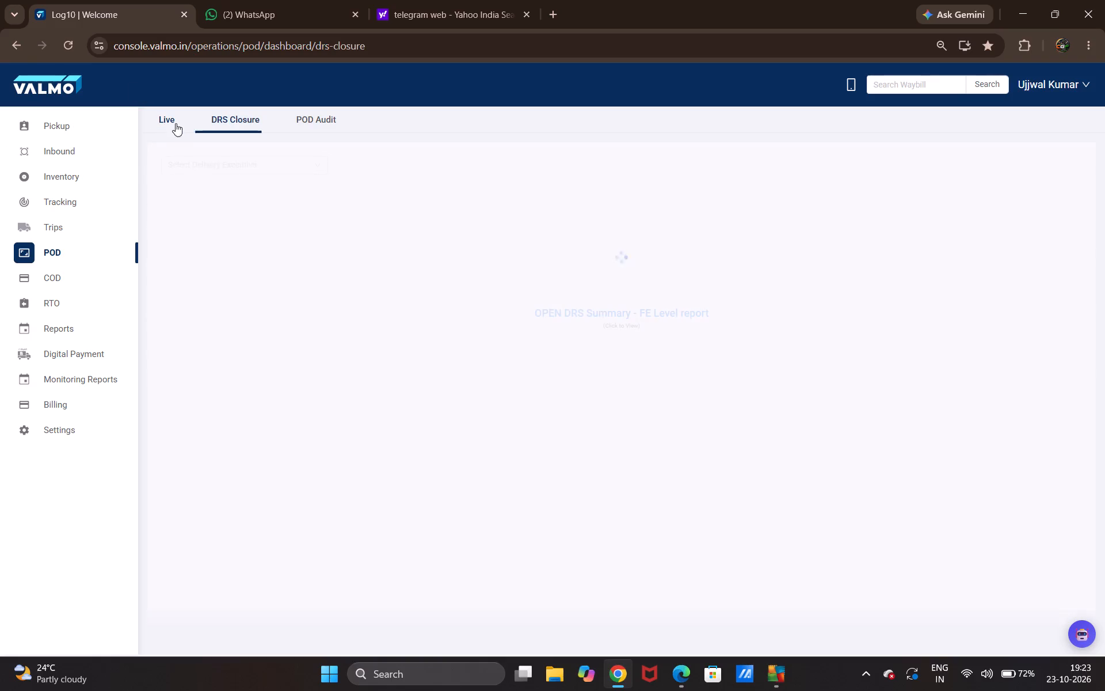
click(161, 121)
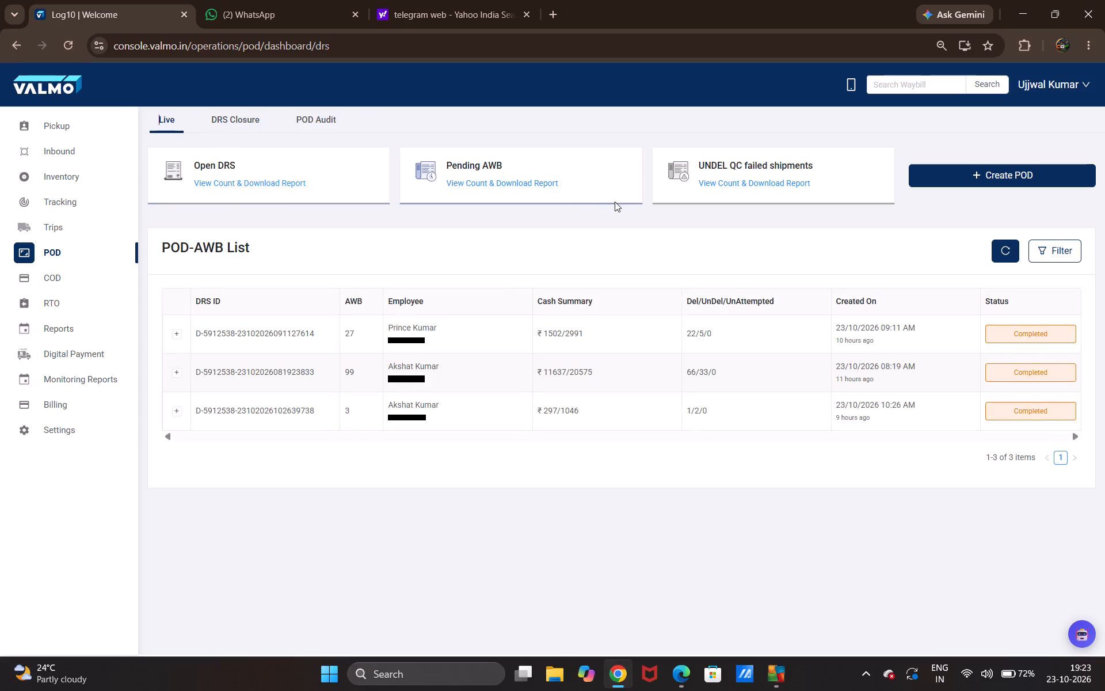
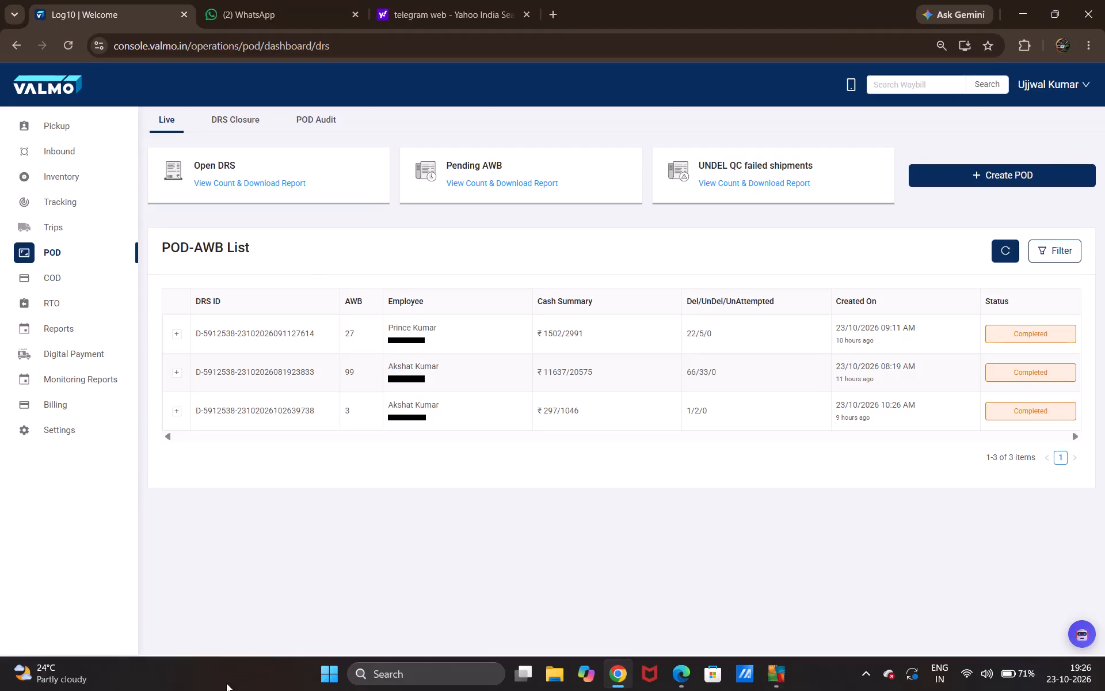
Return from the live POD-AWB list to the Pickup section's reverse pickup list.
scroll(299, 387, up, 4)
click(60, 126)
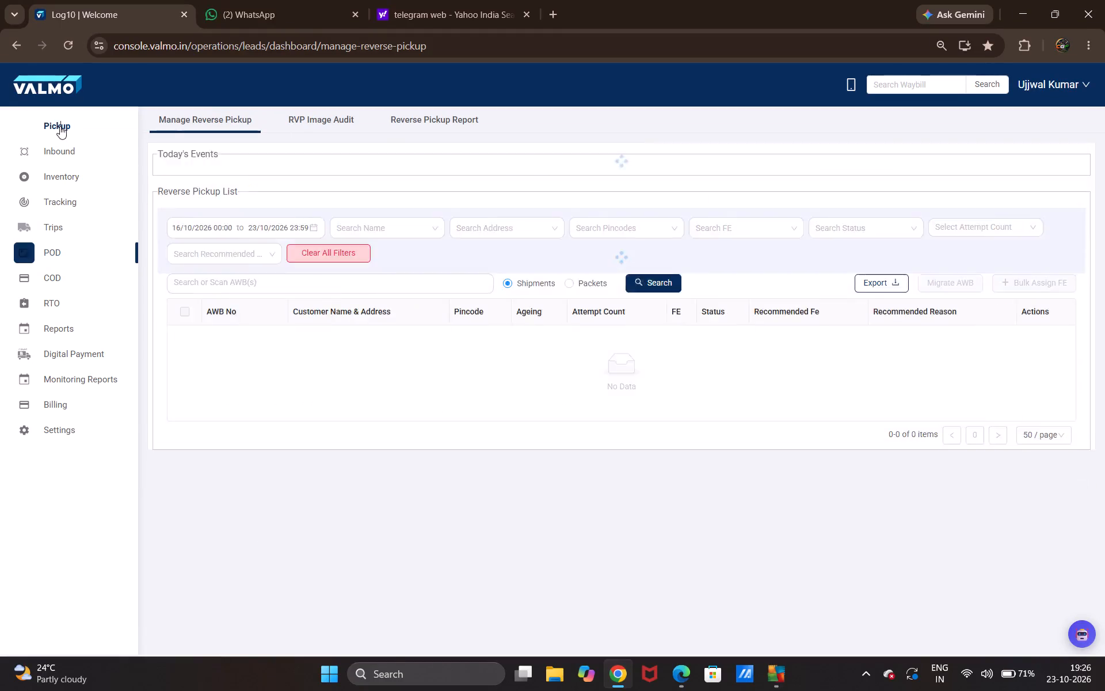
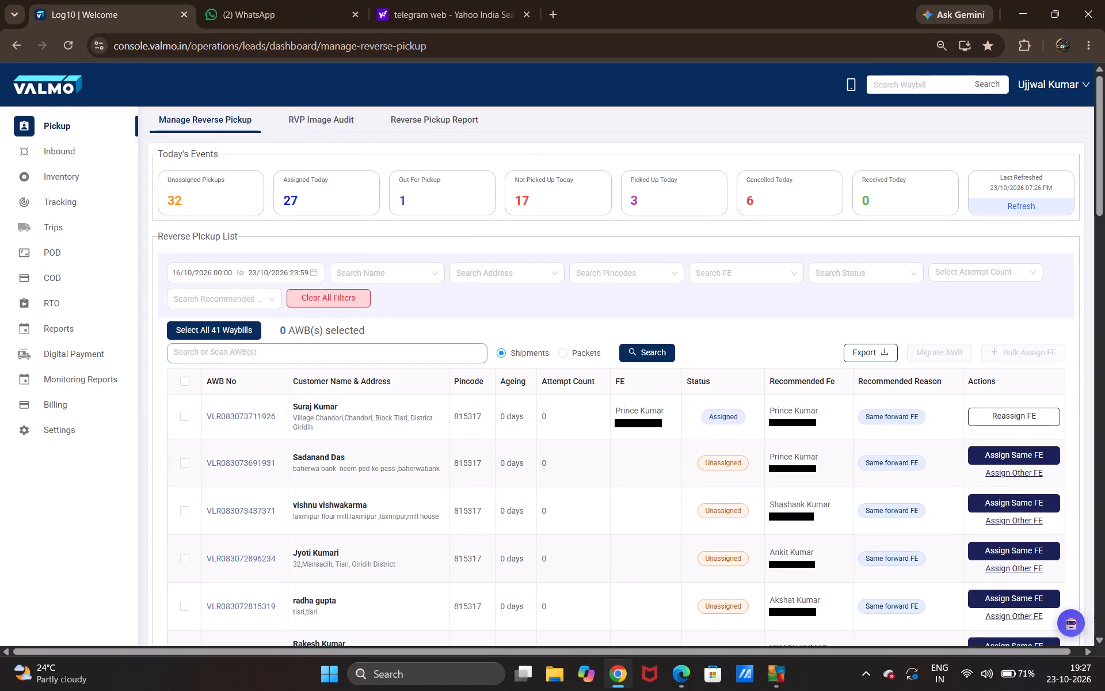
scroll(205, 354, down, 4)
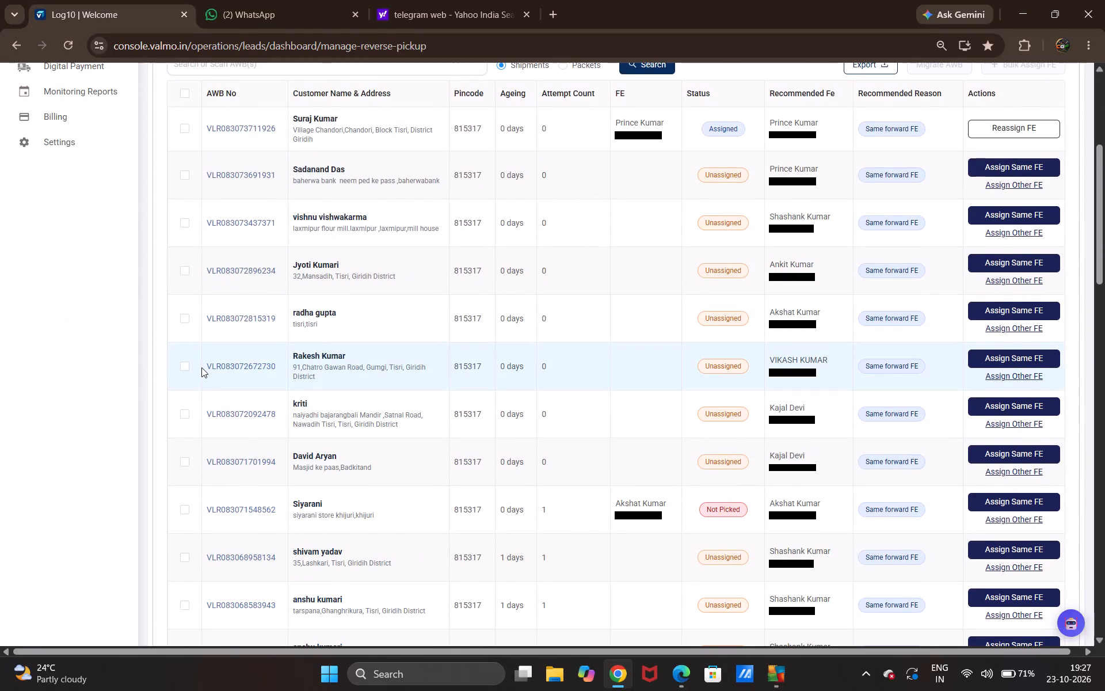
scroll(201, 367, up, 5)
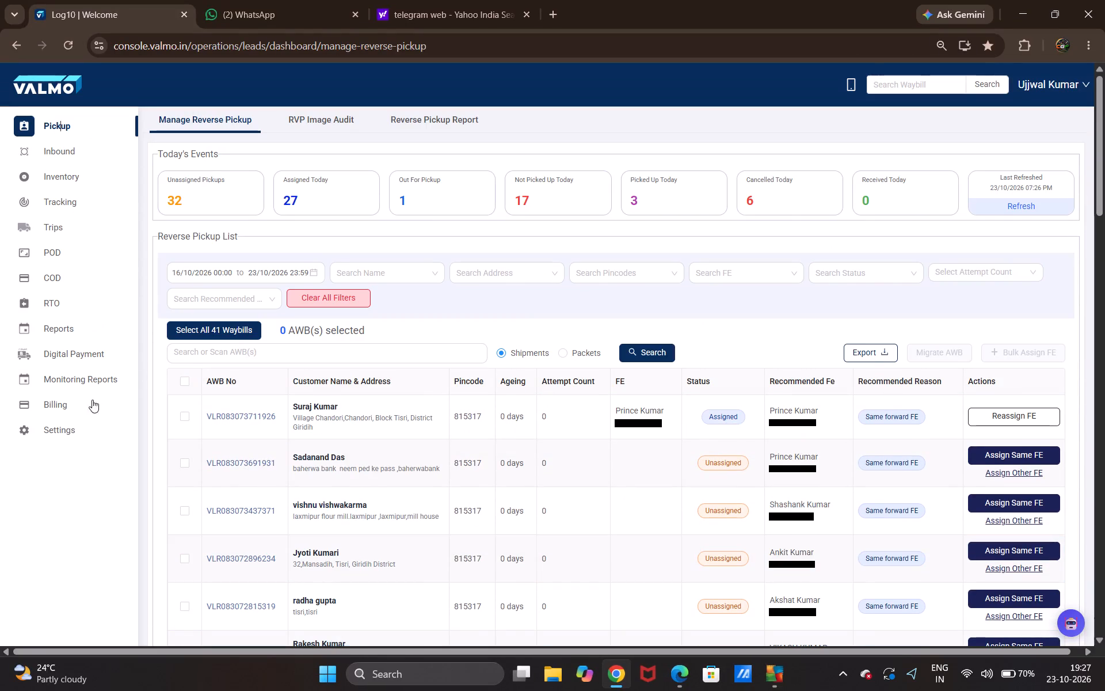
Load the pincode-wise pendency summary and today's performance topline from the LM Hub Visibility overview in Monitoring Reports.
click(98, 378)
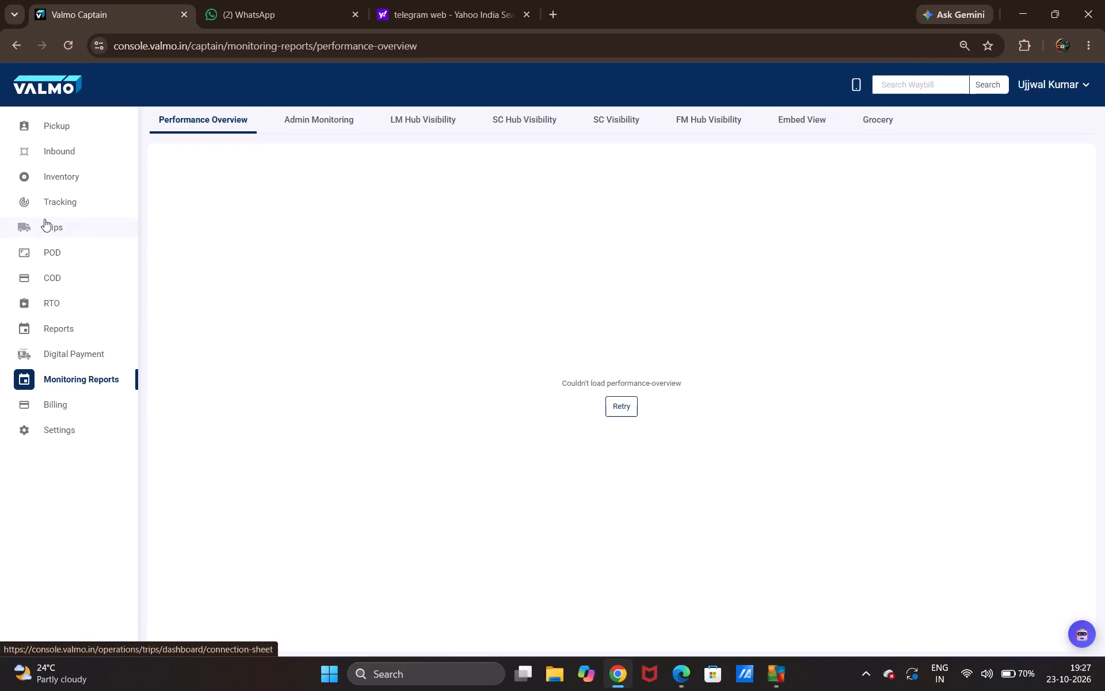
click(313, 121)
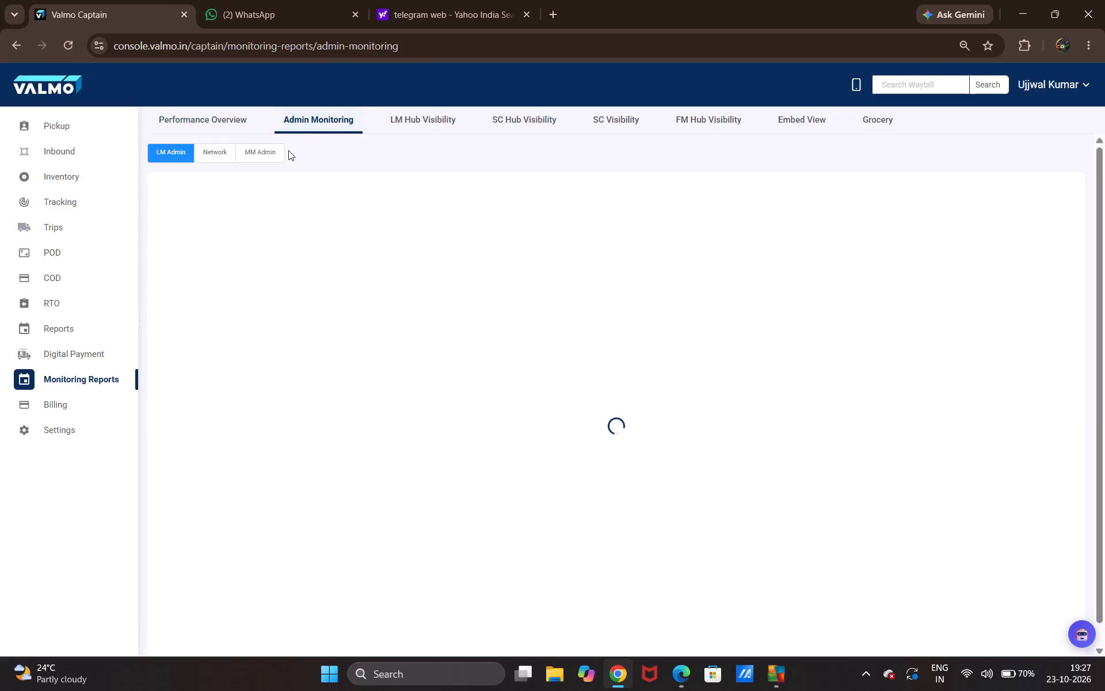
click(409, 117)
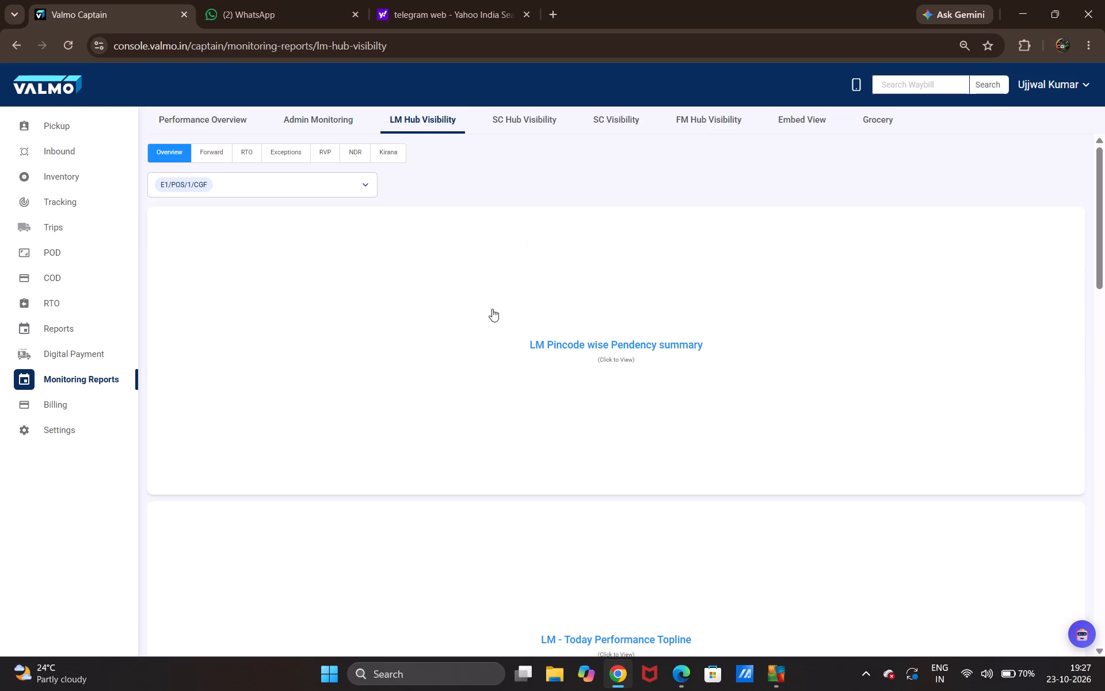
click(502, 310)
scroll(502, 310, down, 4)
click(746, 366)
scroll(336, 308, up, 6)
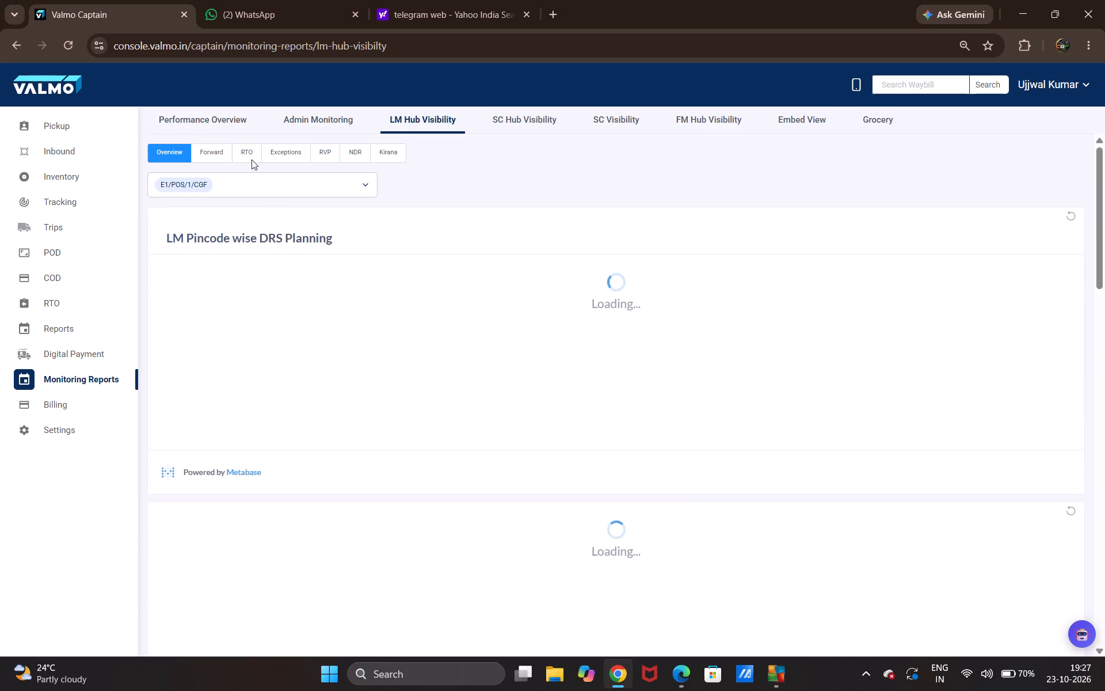
Load the Forward reports for first attempt OFD, first attempt delivered, FAD percentage and location-level performance topline, and examine them.
click(209, 147)
scroll(741, 404, down, 4)
click(752, 406)
drag(384, 407, 390, 407)
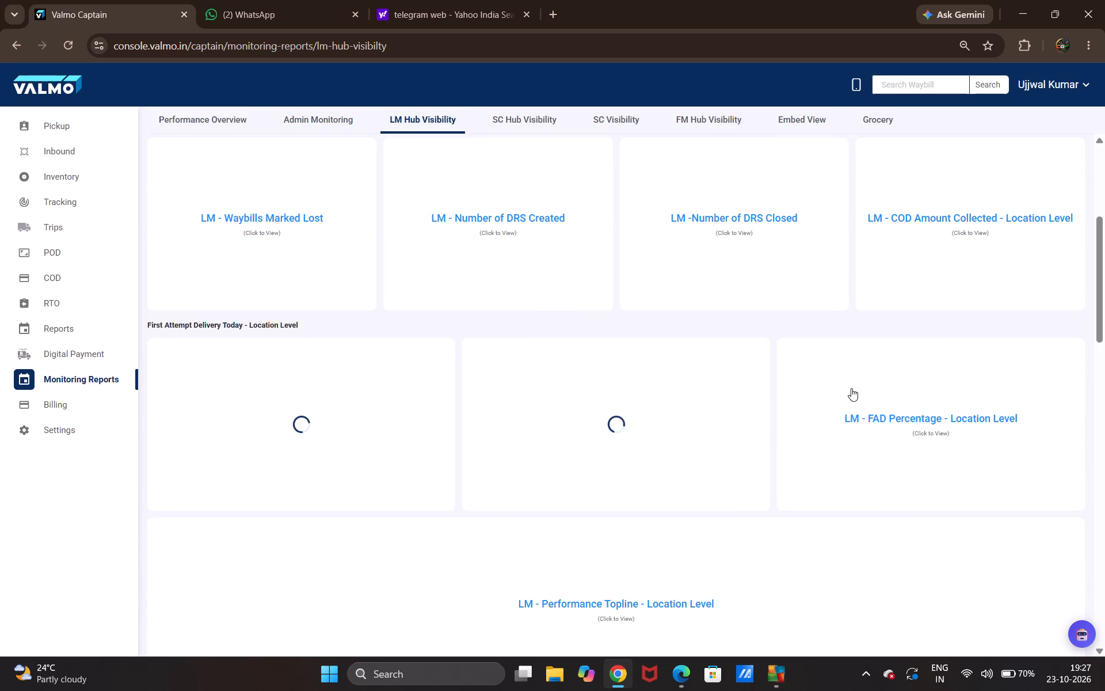
click(851, 388)
scroll(733, 442, down, 3)
click(731, 442)
scroll(602, 442, up, 3)
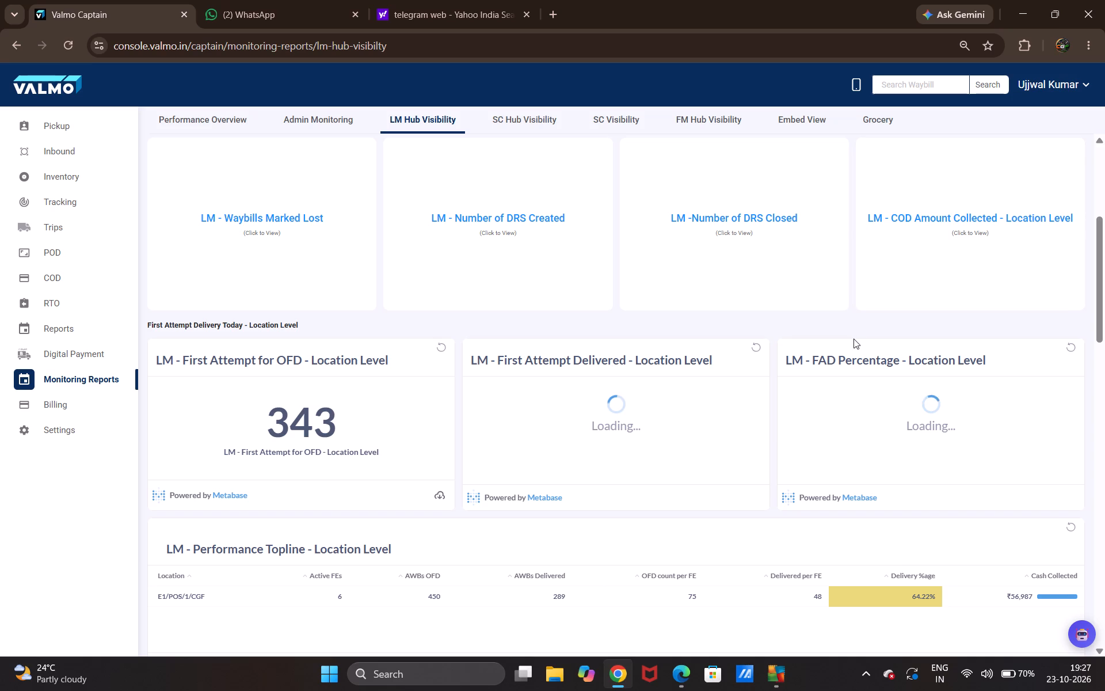
scroll(853, 339, down, 1)
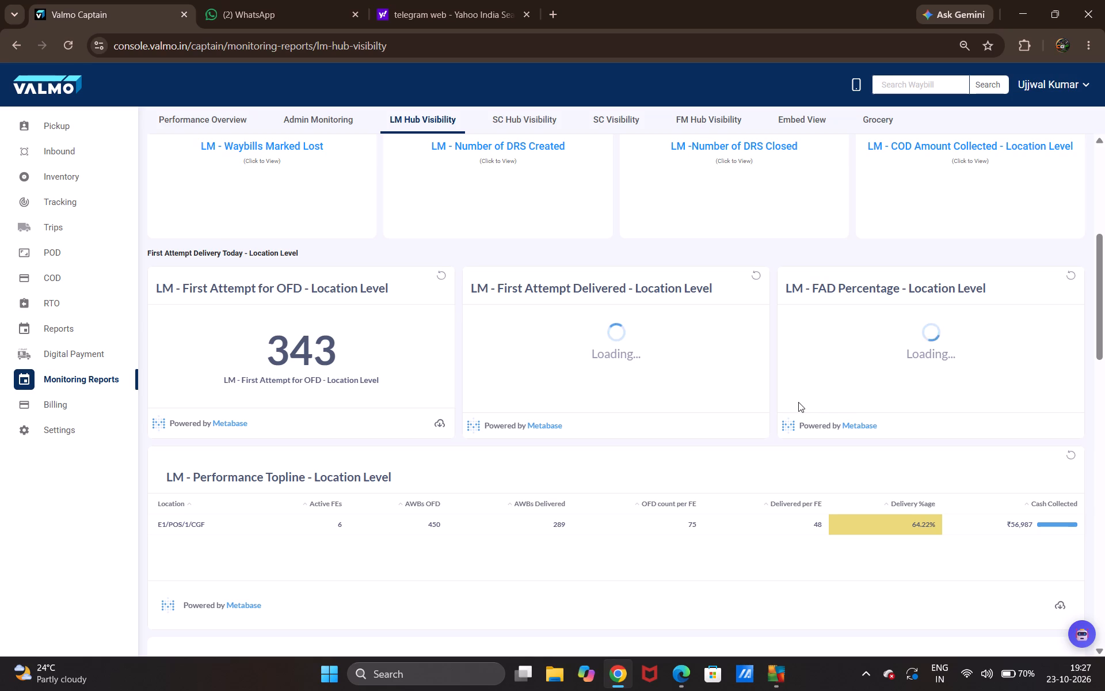
Examine the POD Audit figures, expanding the first field executive's row to view the flagged shipments.
click(47, 252)
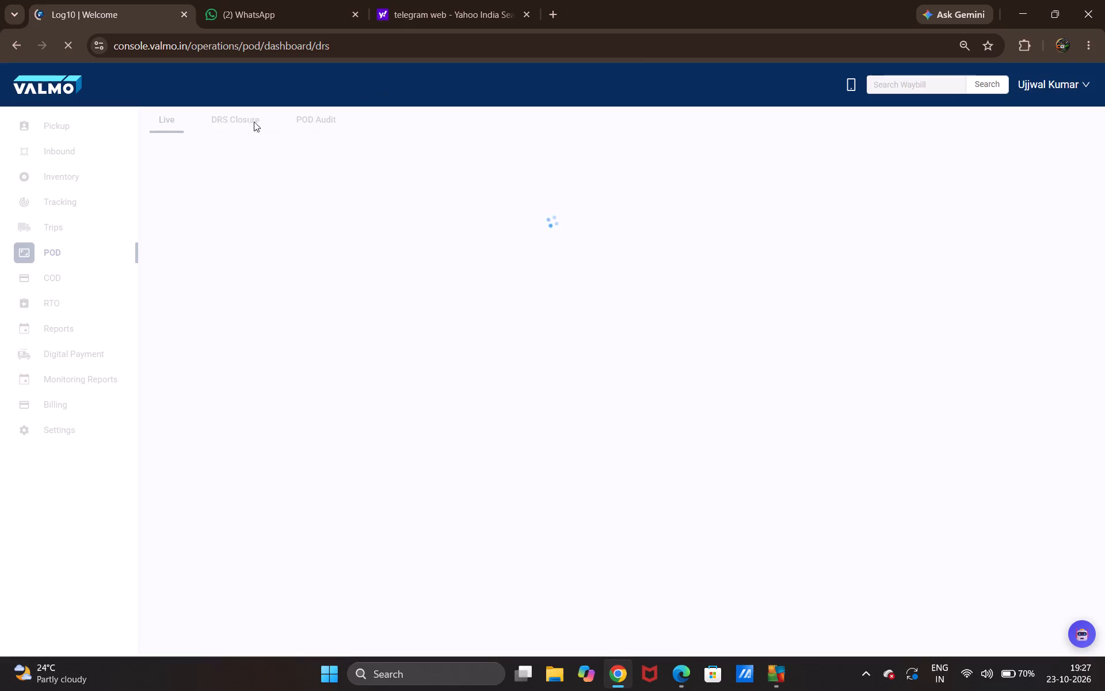
click(234, 115)
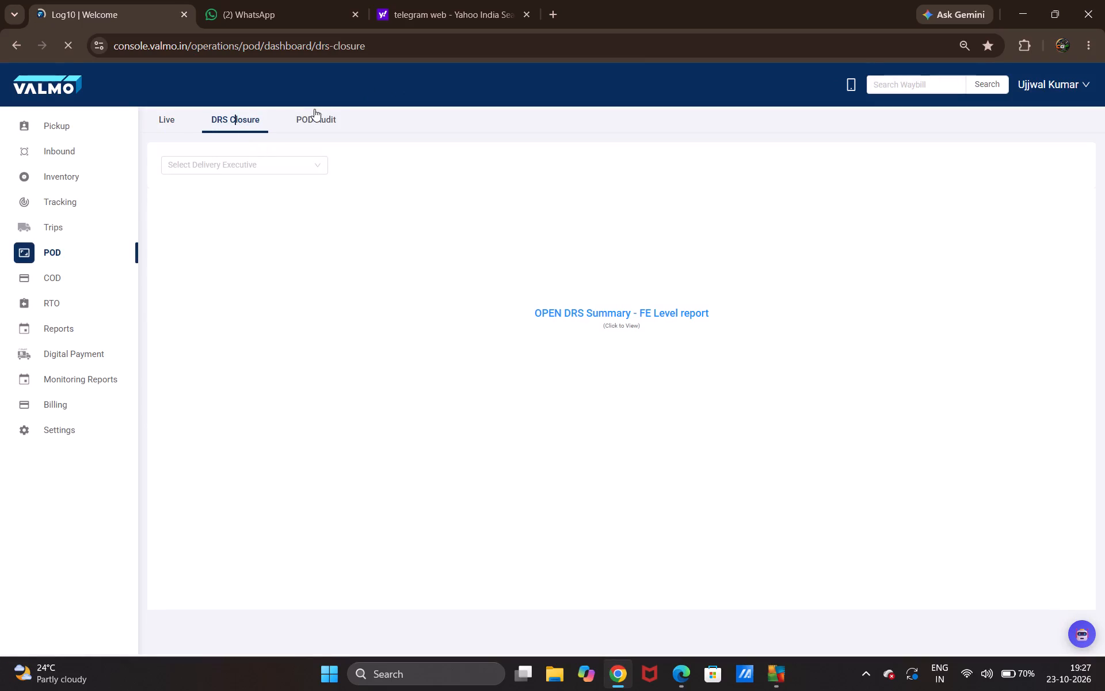
click(320, 119)
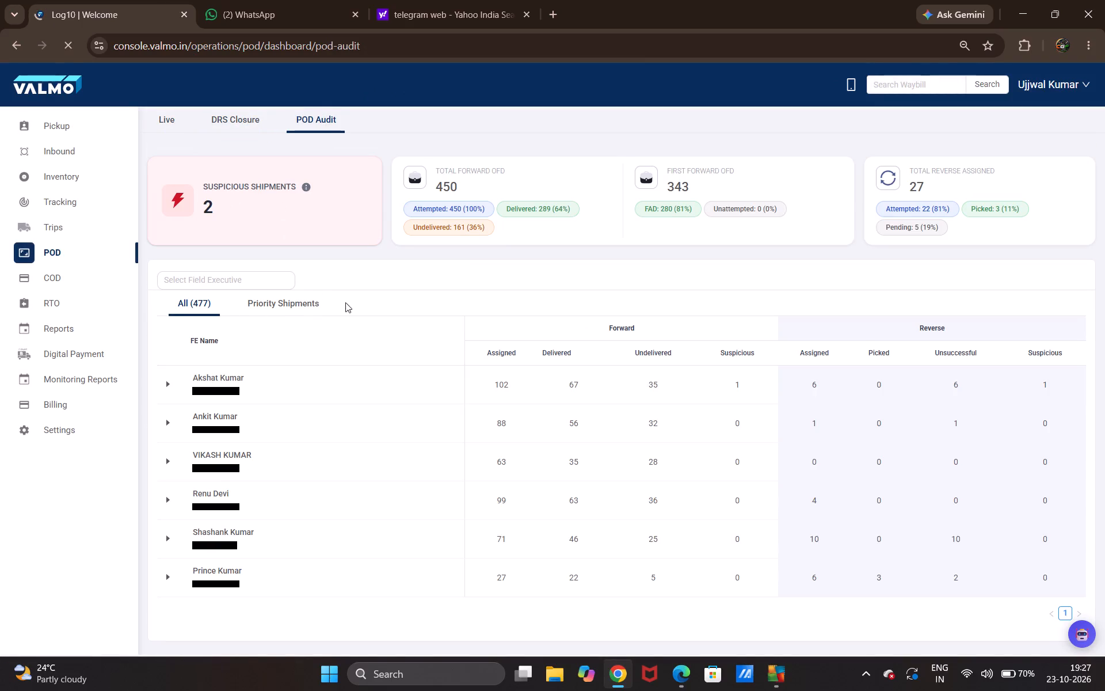
click(170, 385)
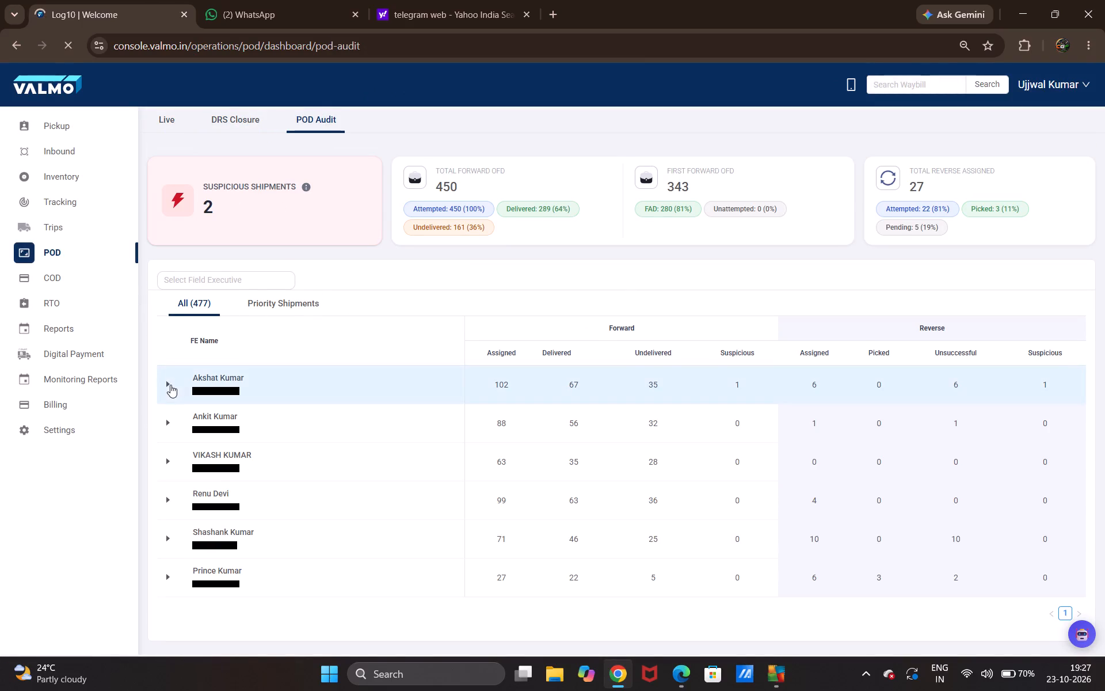
scroll(67, 192, up, 1)
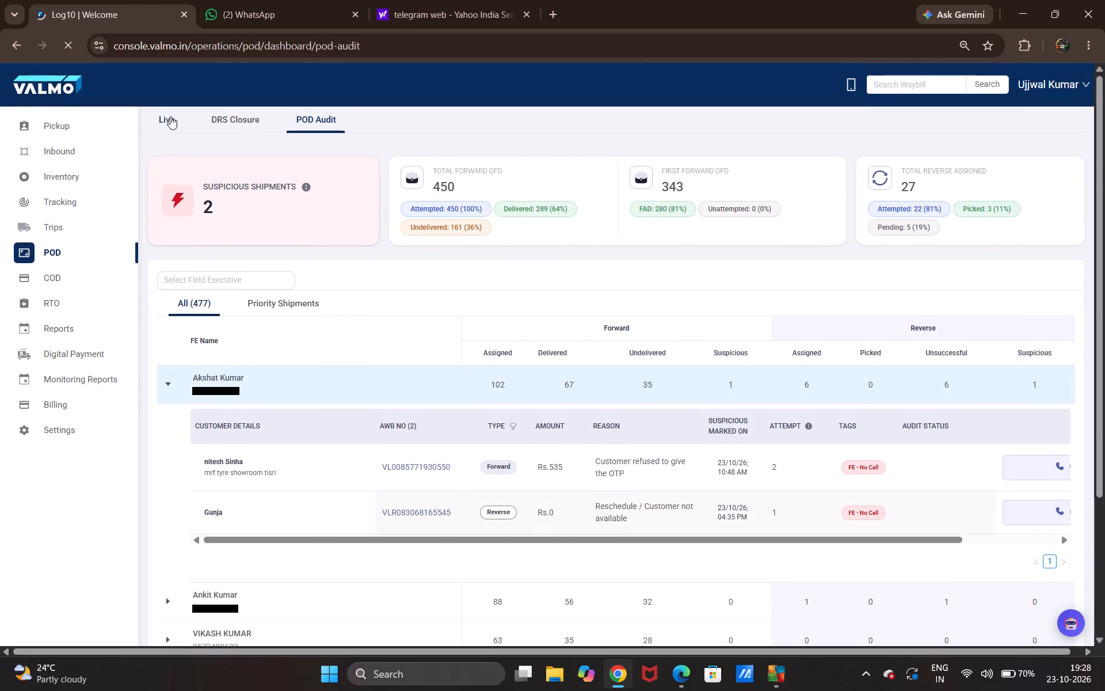
Look through the delivery executives available for DRS Closure and select Prince to load that executive's DRS.
click(226, 121)
click(209, 155)
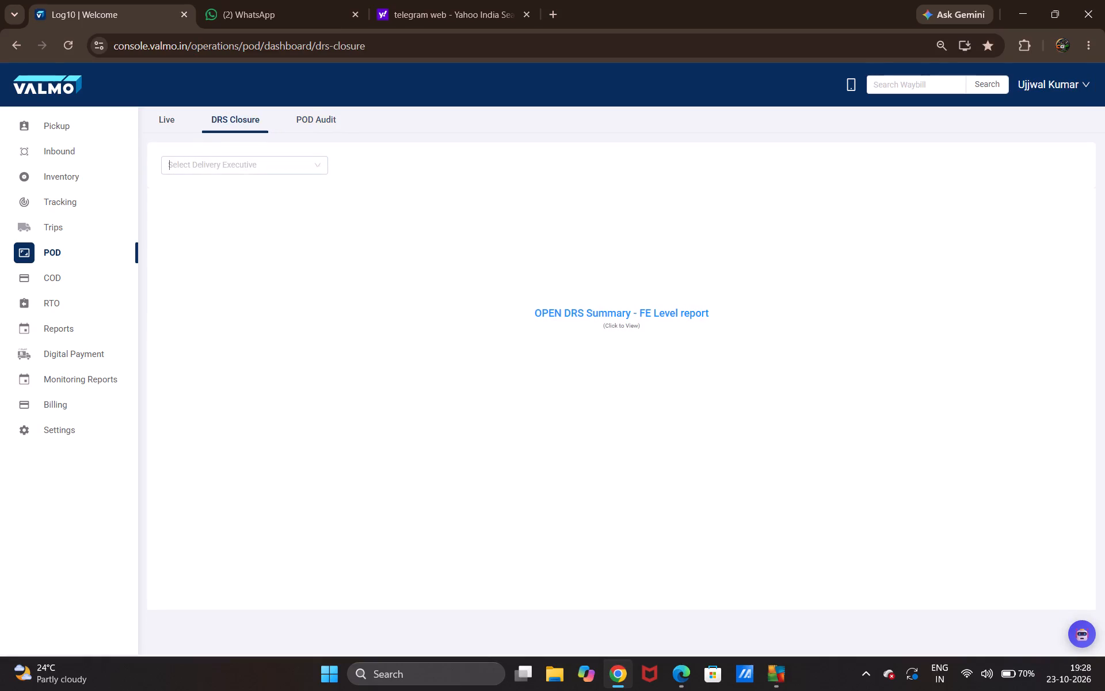
click(212, 171)
scroll(188, 226, down, 6)
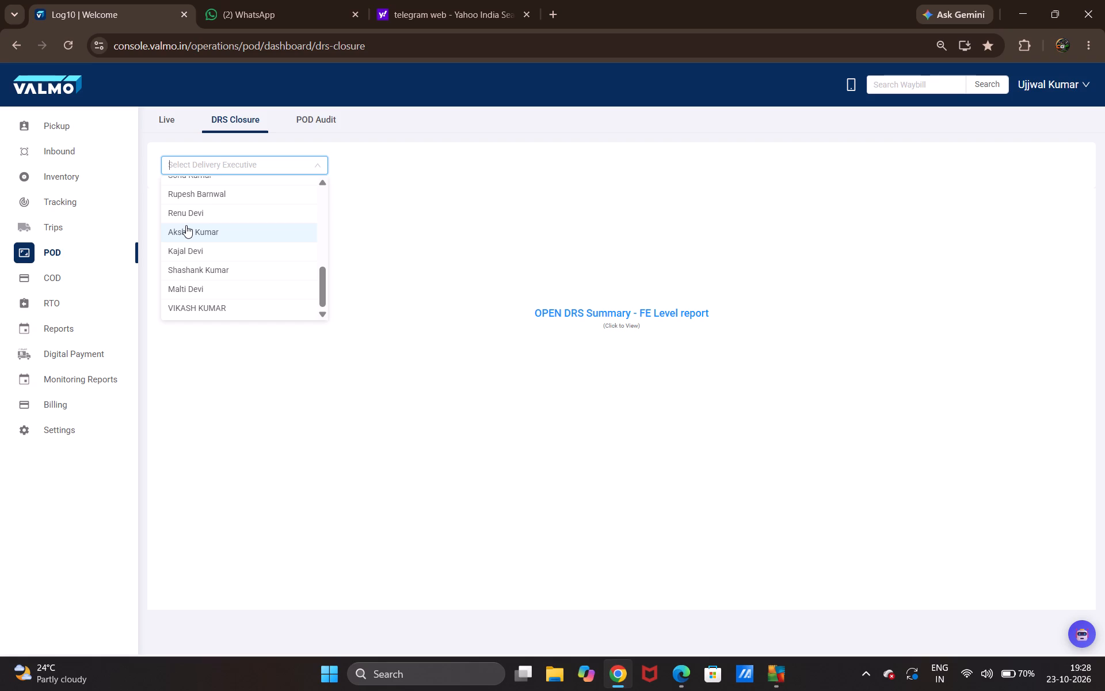
scroll(174, 226, down, 5)
scroll(216, 275, up, 2)
scroll(216, 275, down, 3)
scroll(195, 284, up, 6)
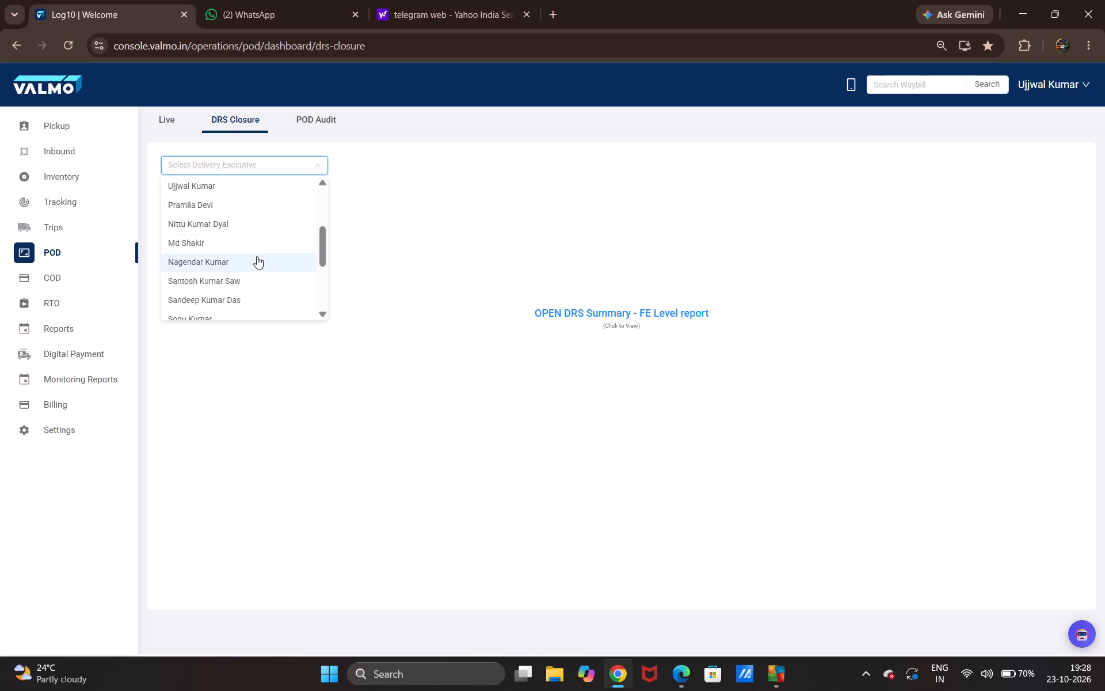
scroll(257, 256, down, 7)
scroll(223, 248, up, 6)
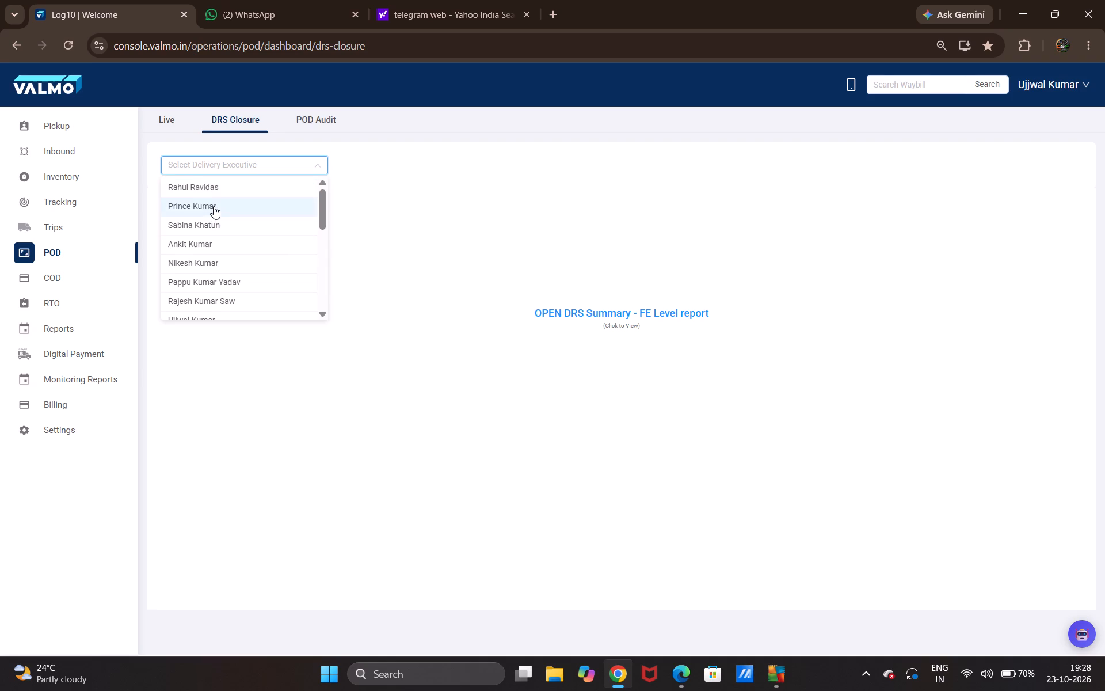
click(214, 206)
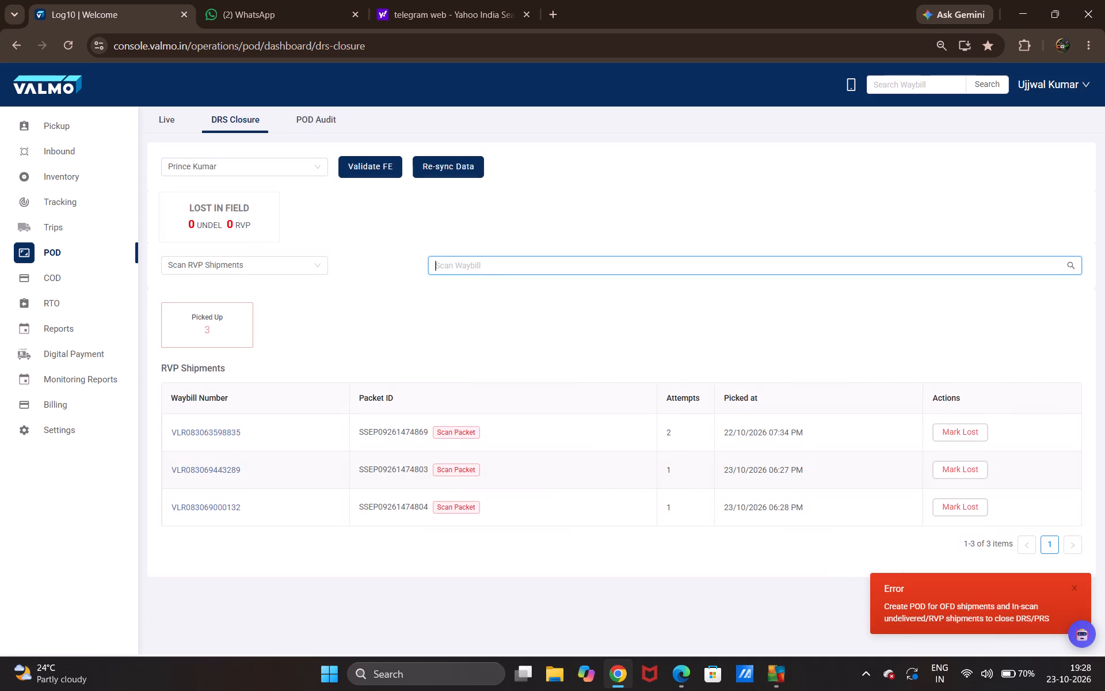
click(434, 269)
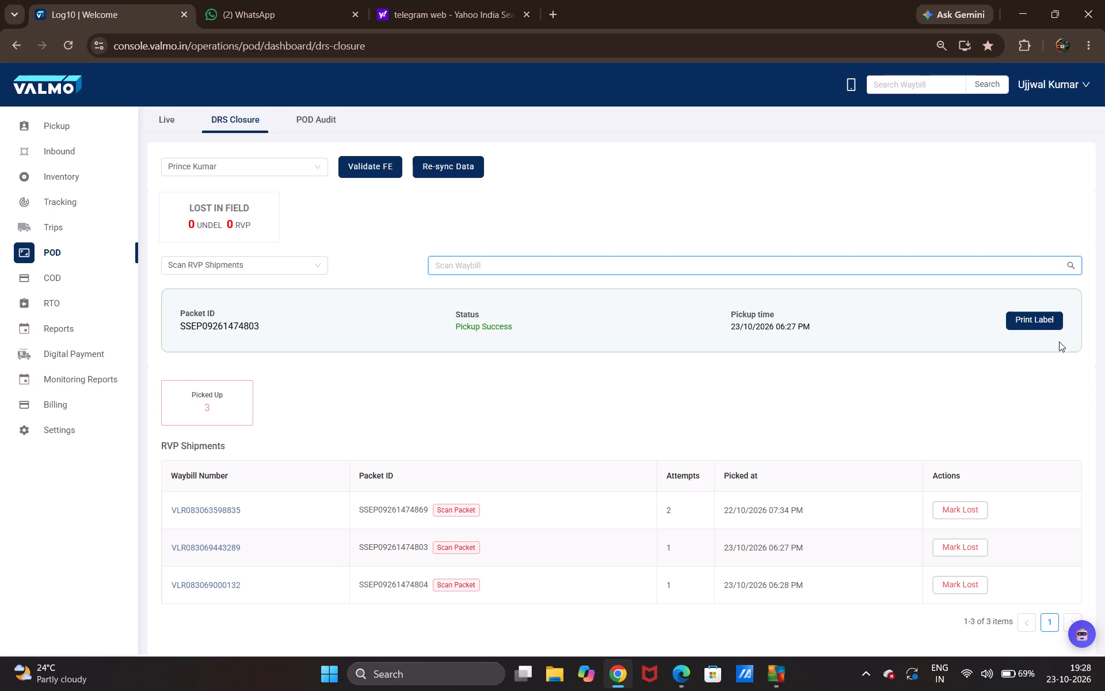
click(1043, 316)
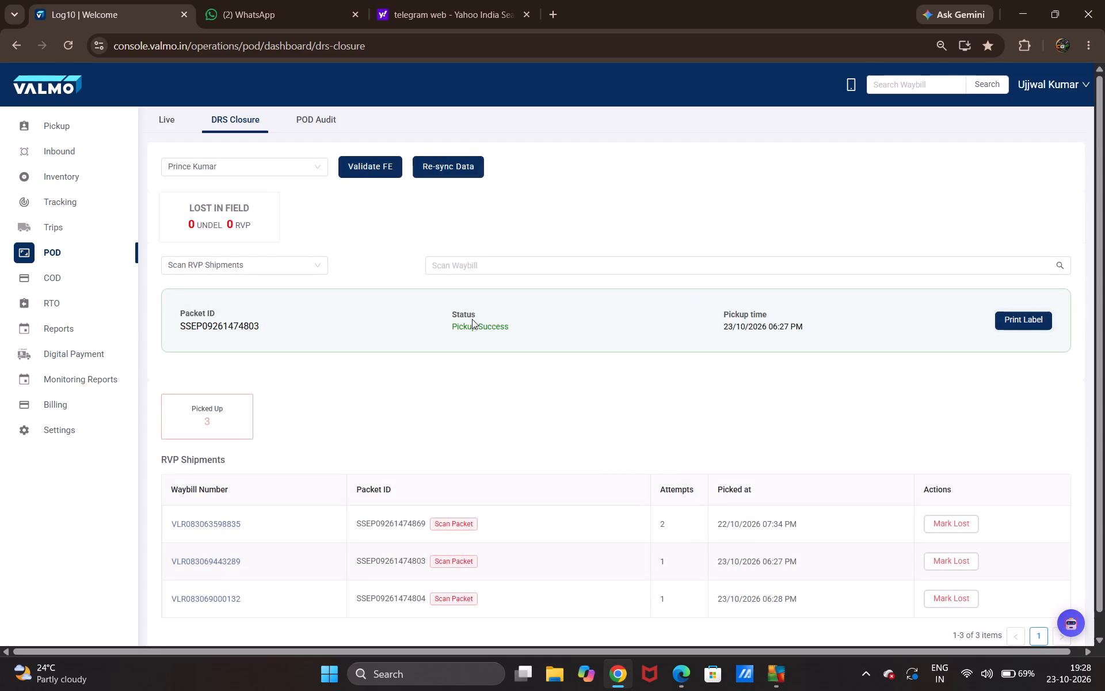
click(833, 525)
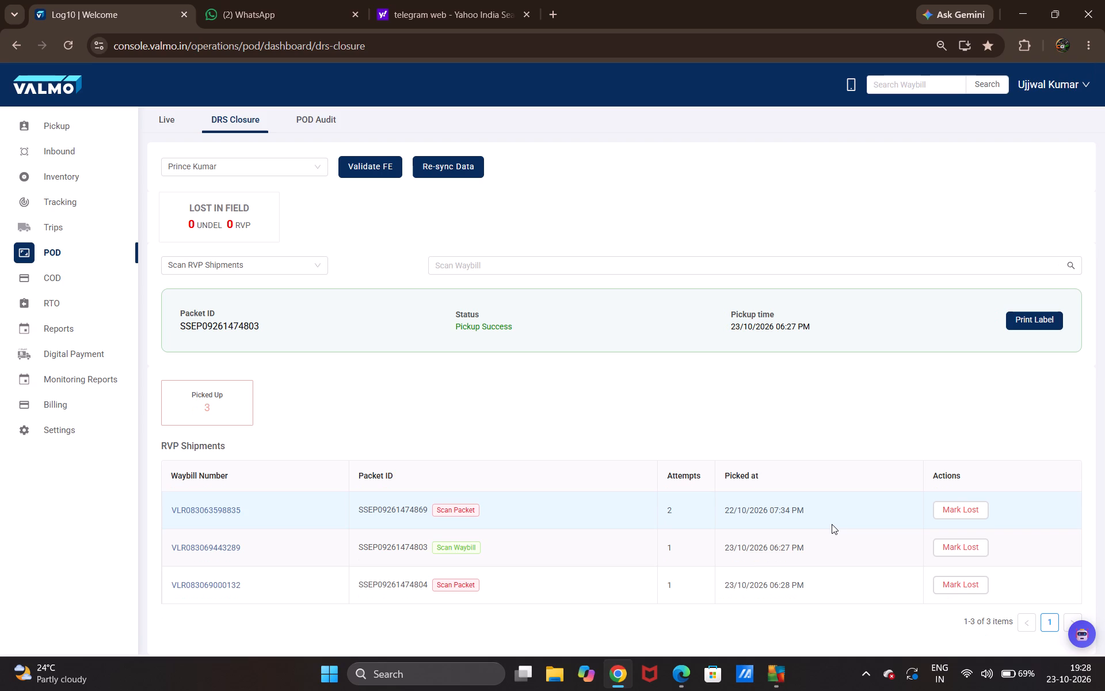
click(459, 270)
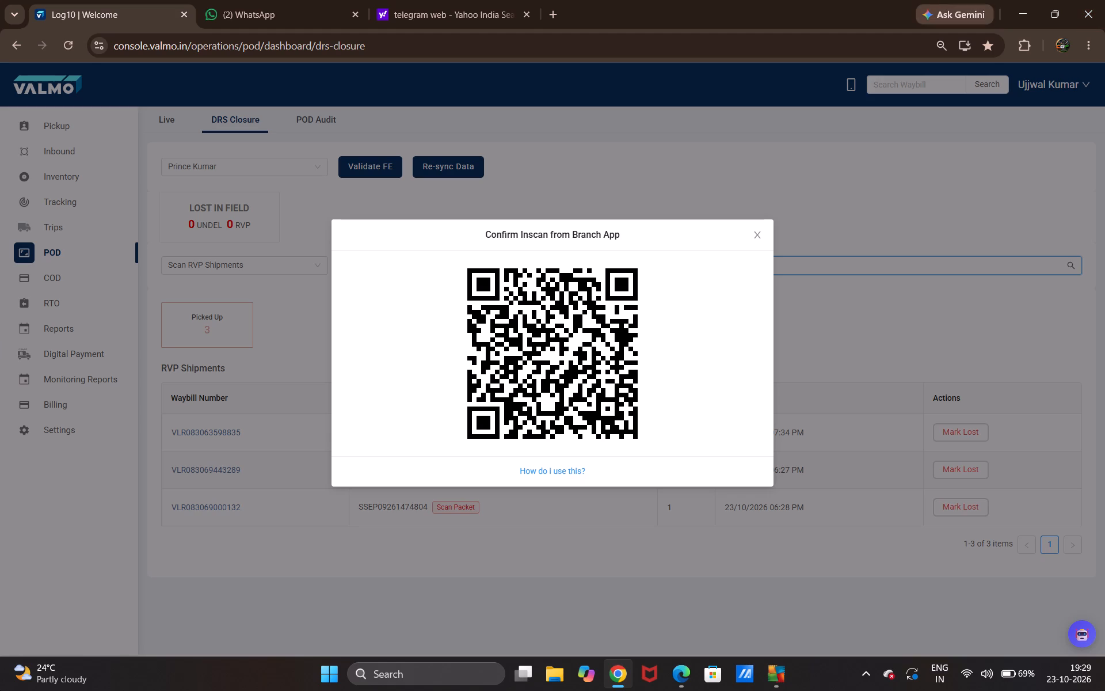
click(757, 231)
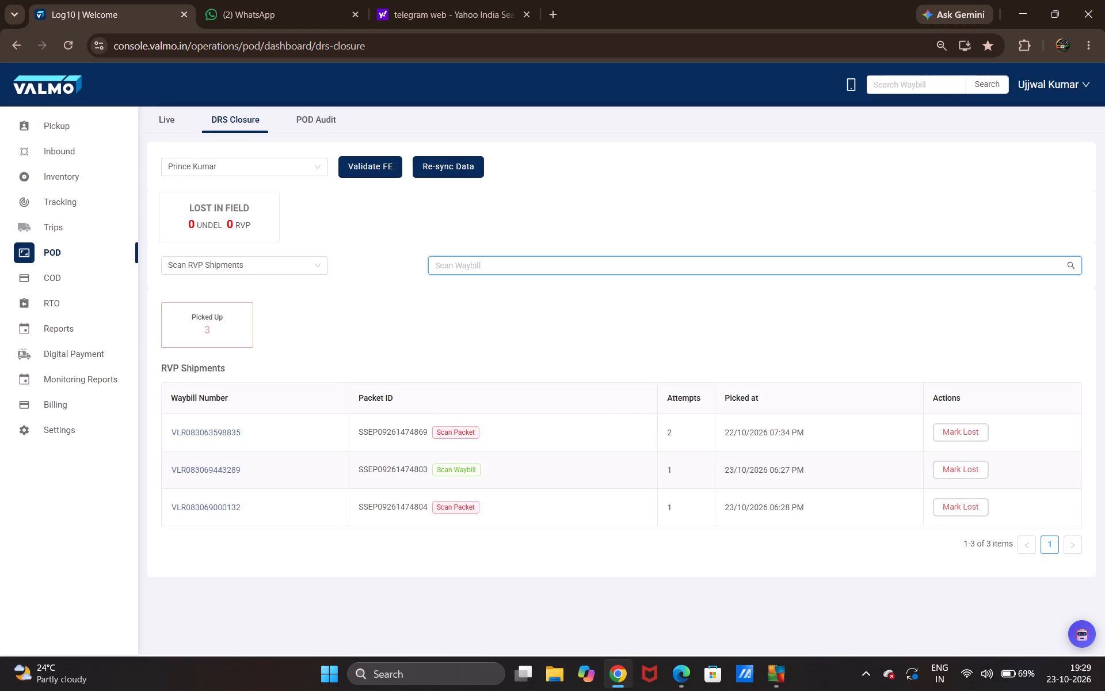
click(440, 263)
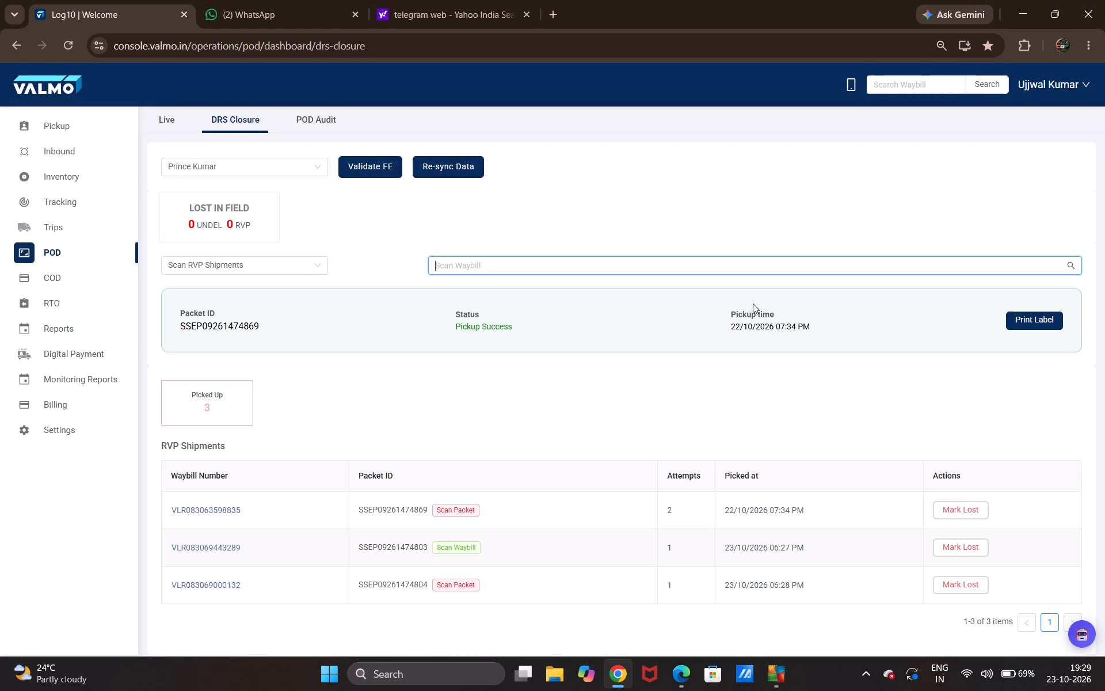
click(1039, 316)
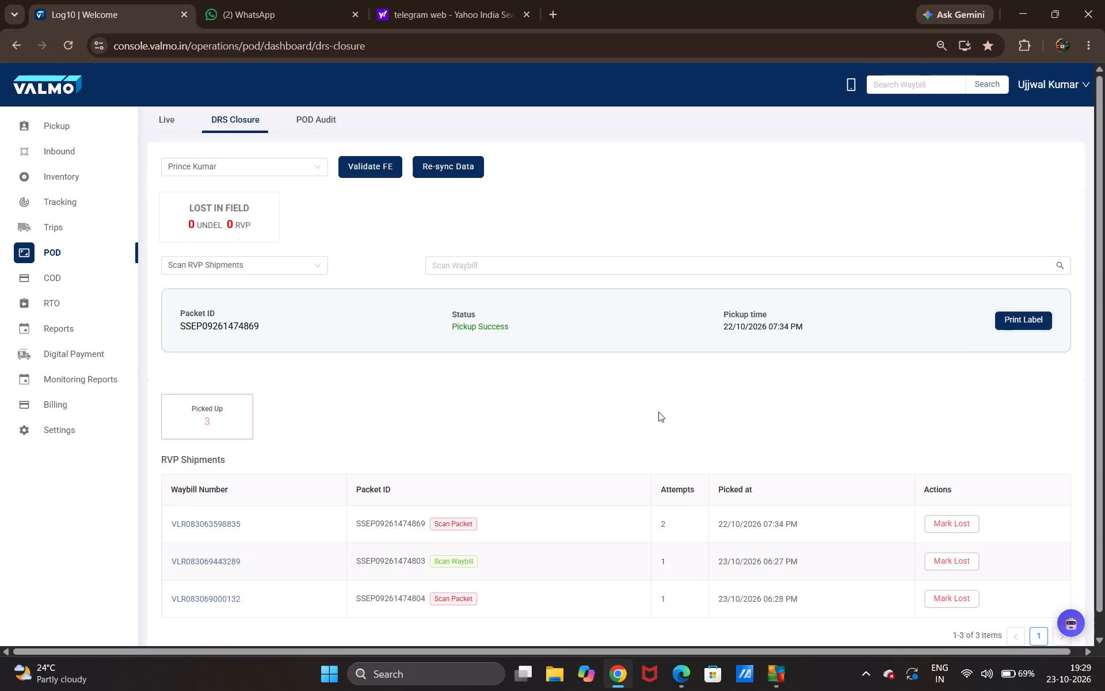
click(825, 529)
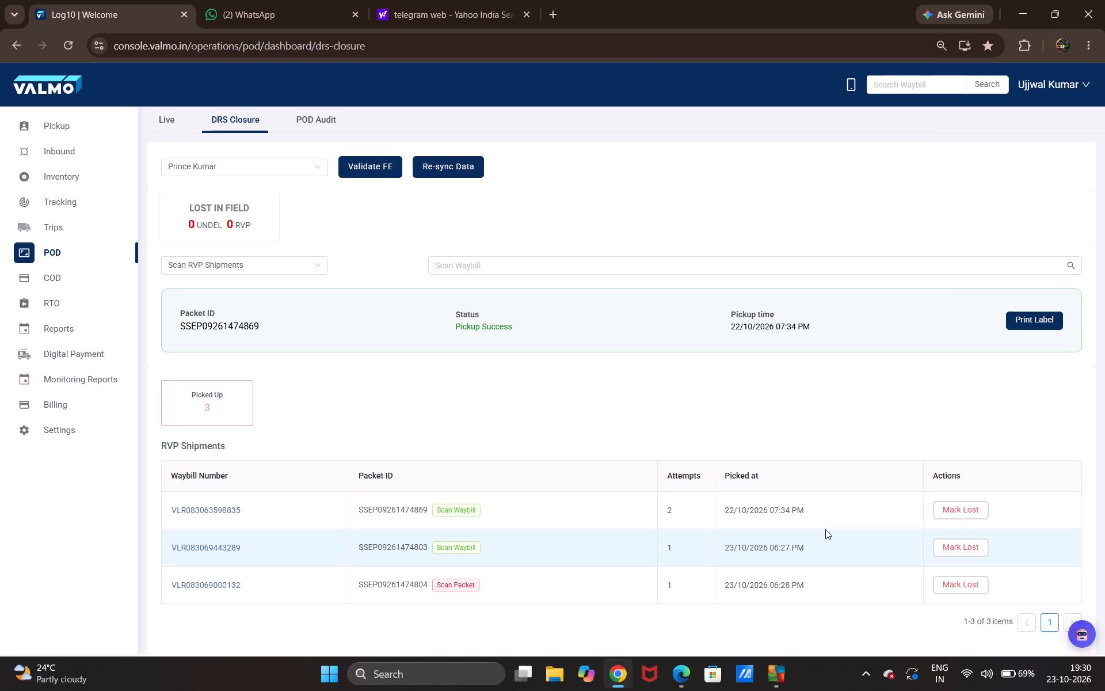
click(458, 268)
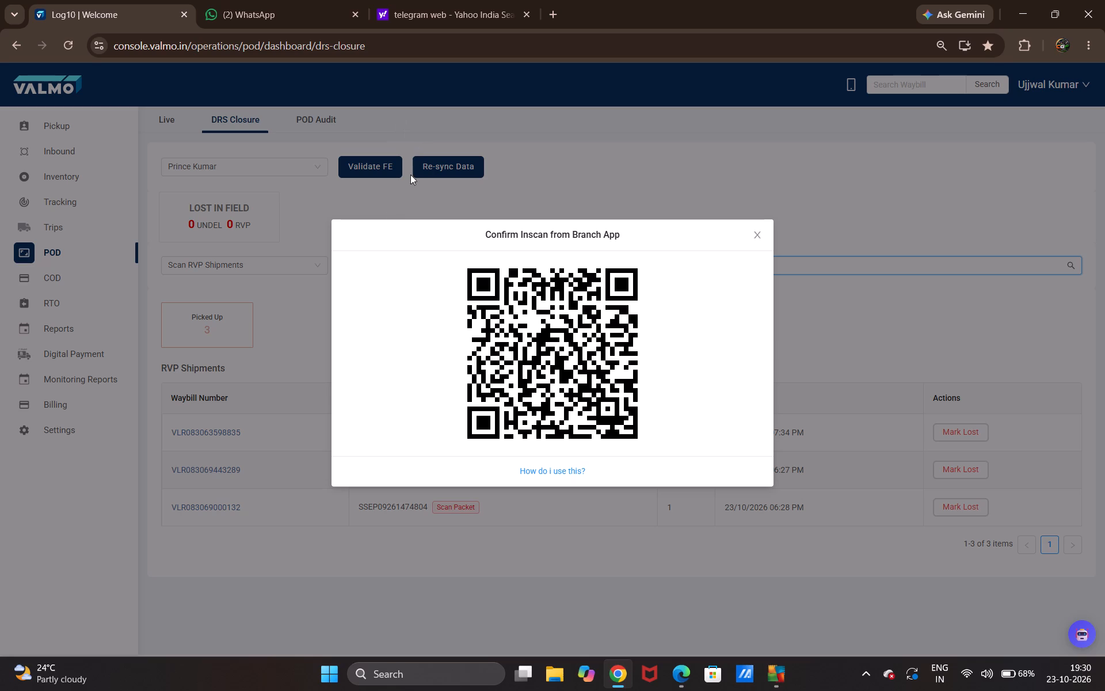
click(755, 230)
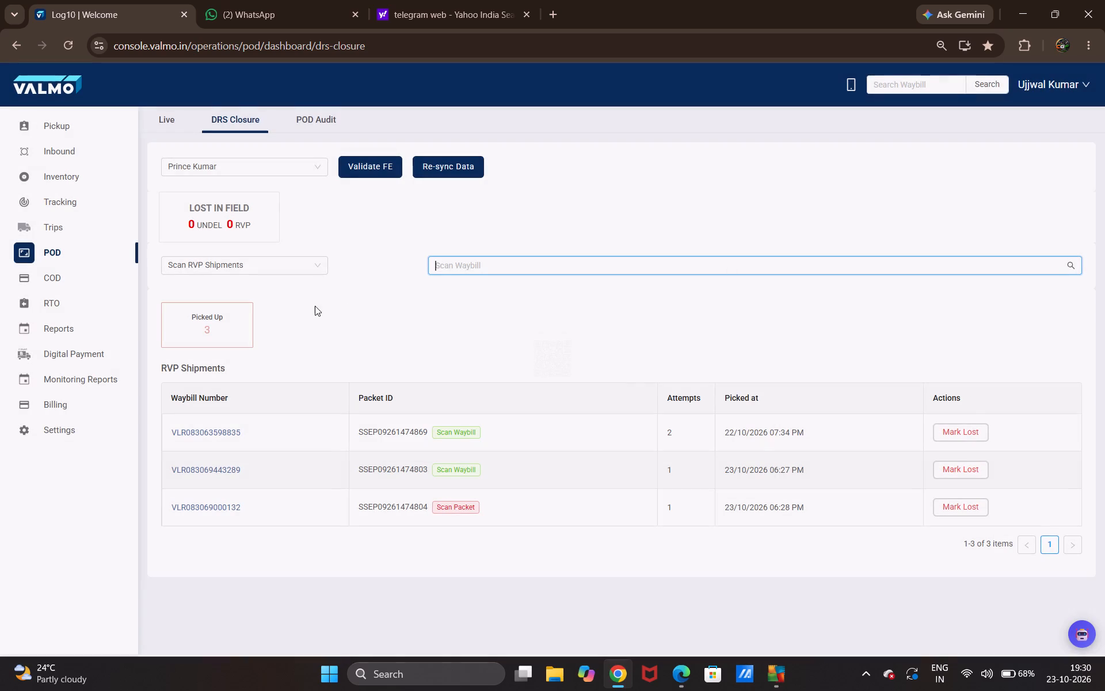
click(448, 268)
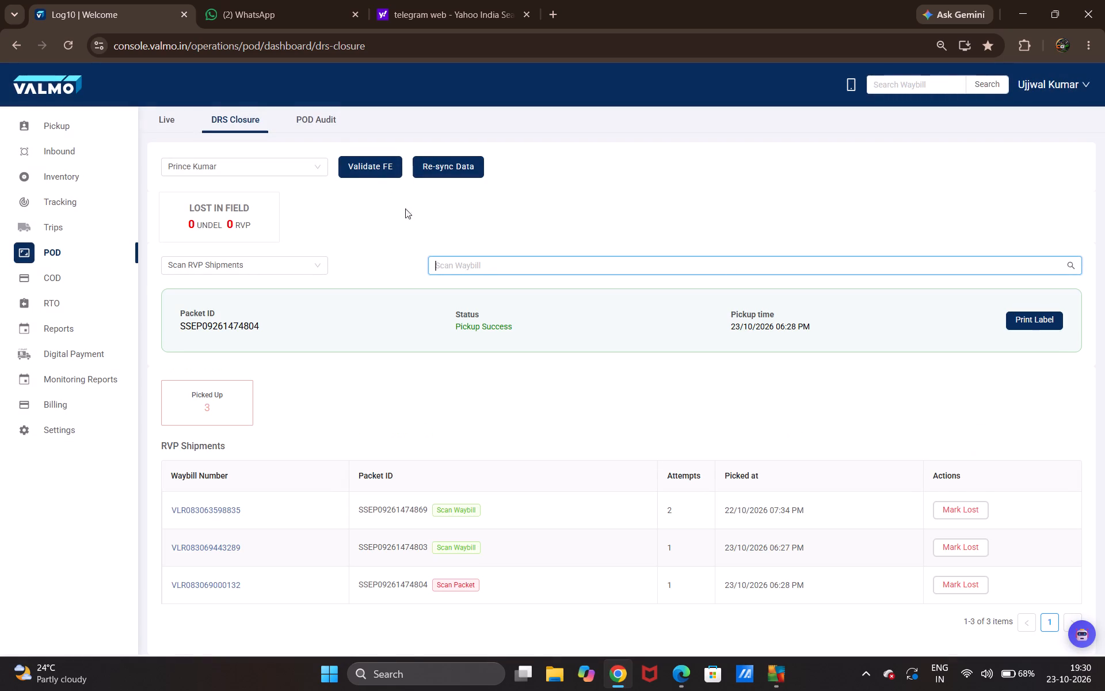
click(1028, 322)
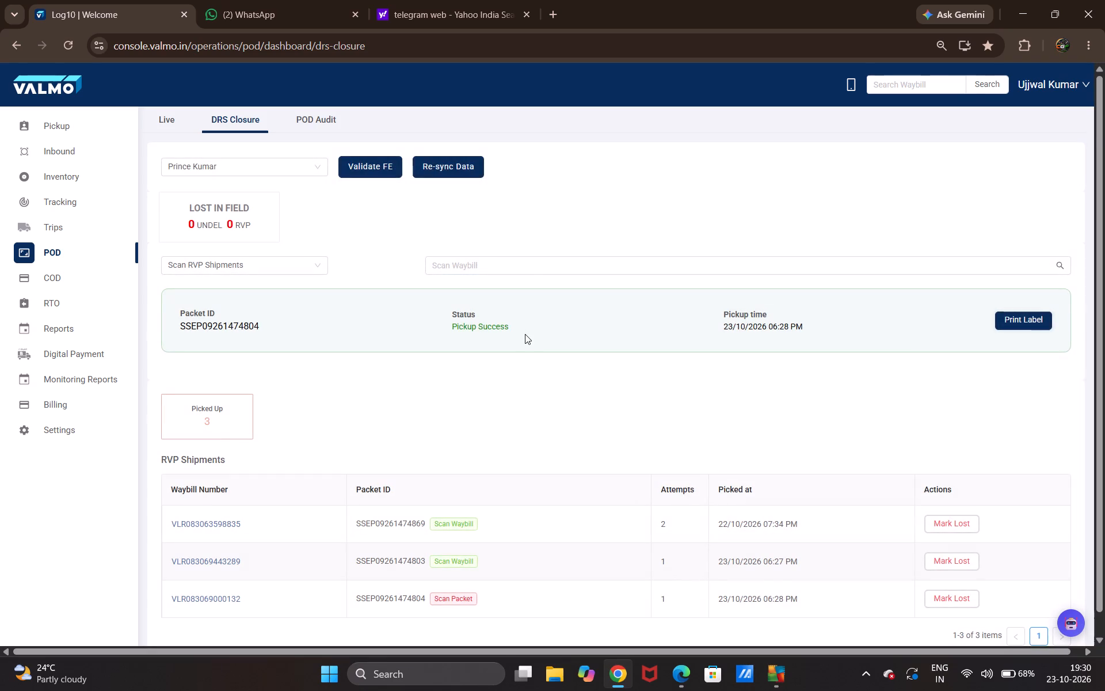
click(834, 525)
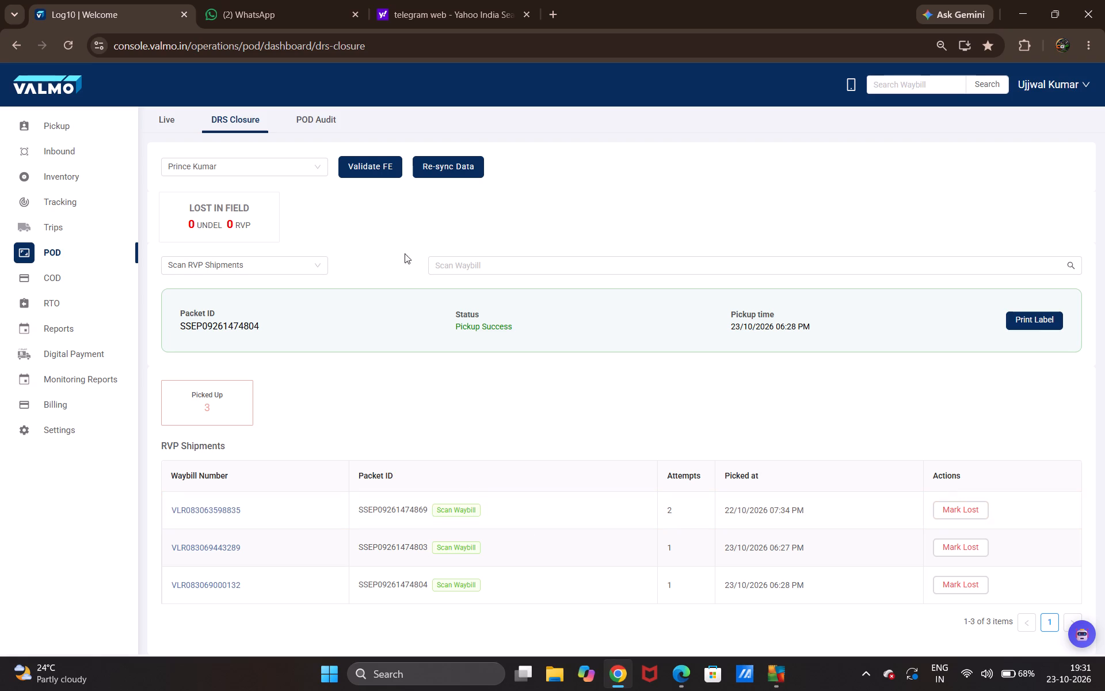
click(463, 262)
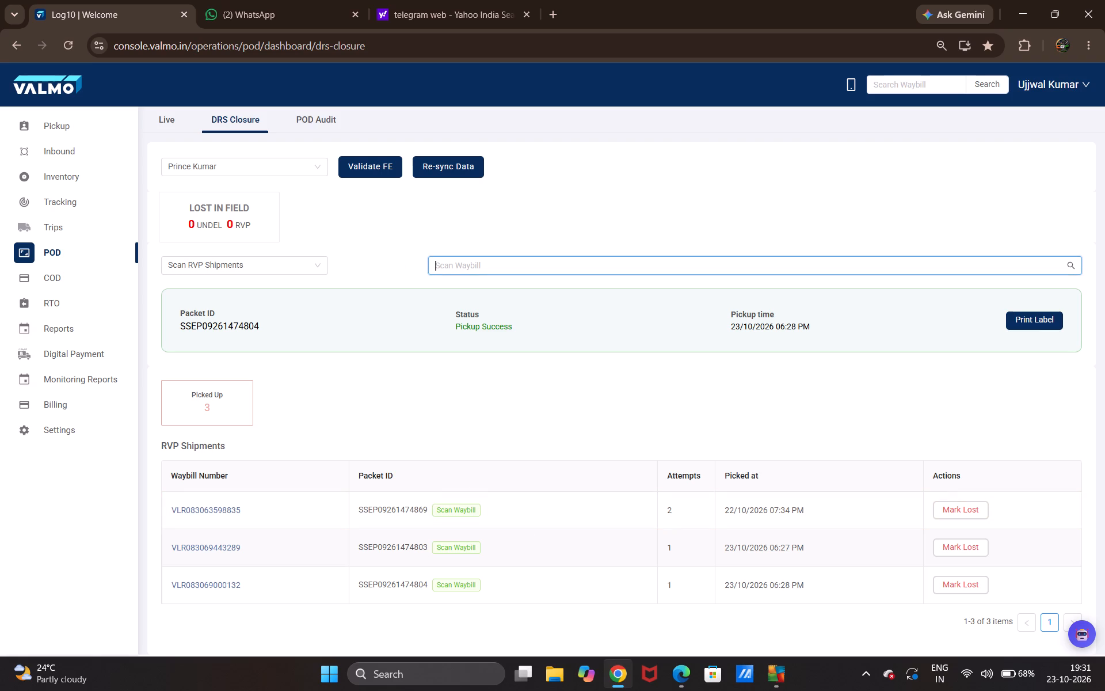
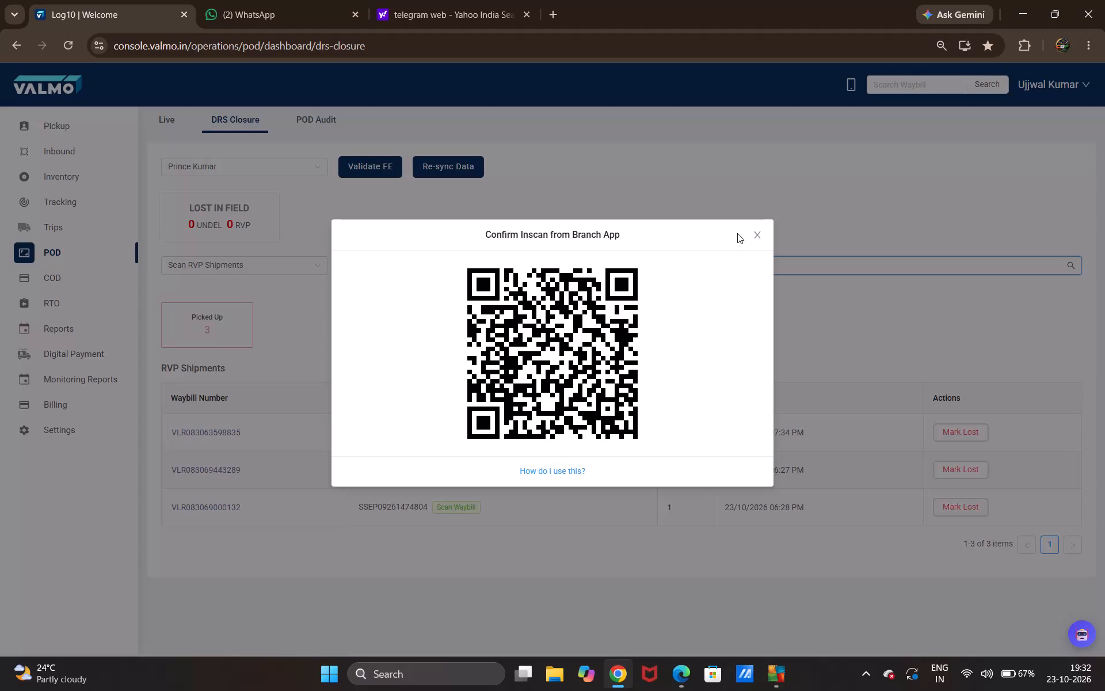
Dismiss the Branch App inscan confirmation QR code and make the RVP waybill field ready for scanning.
click(756, 236)
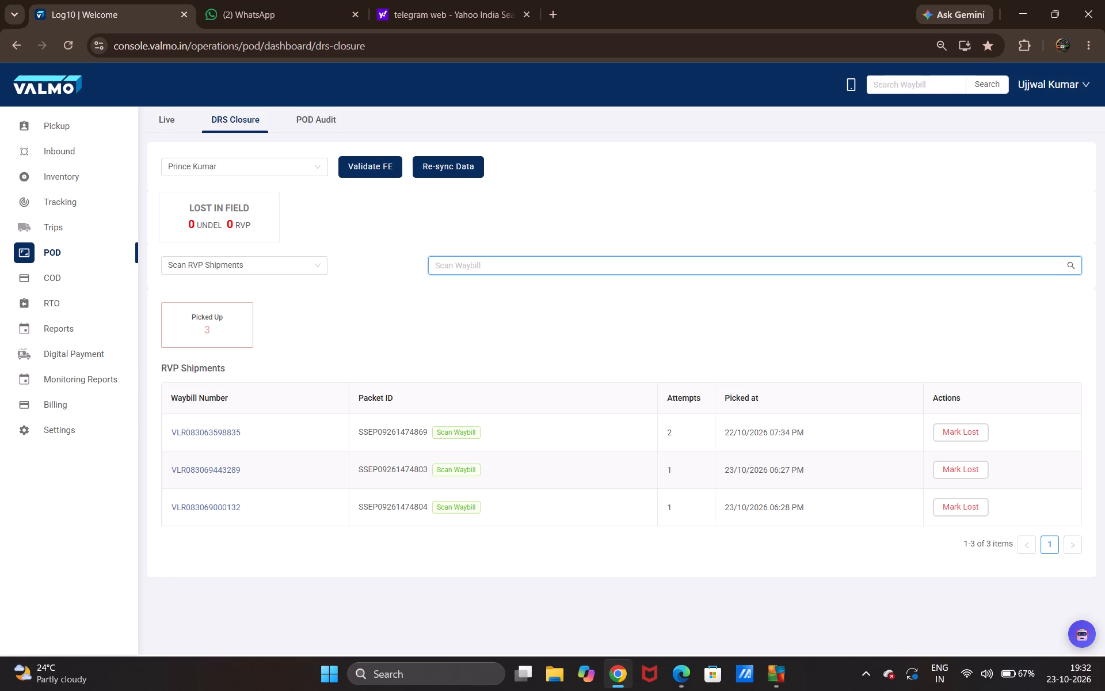
click(458, 265)
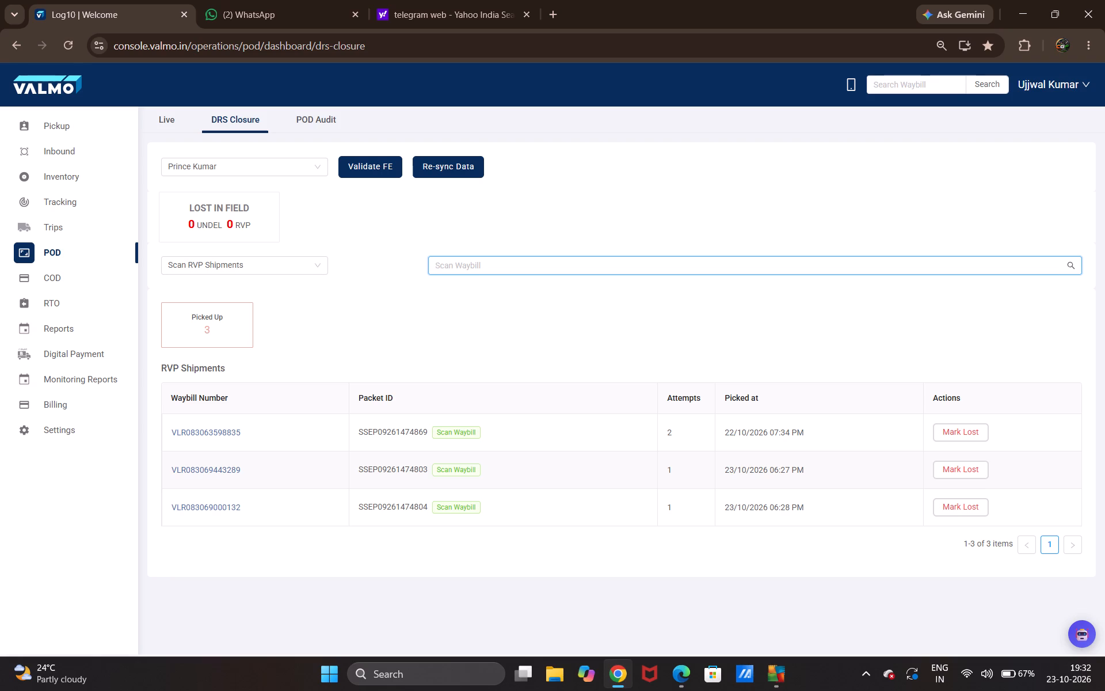